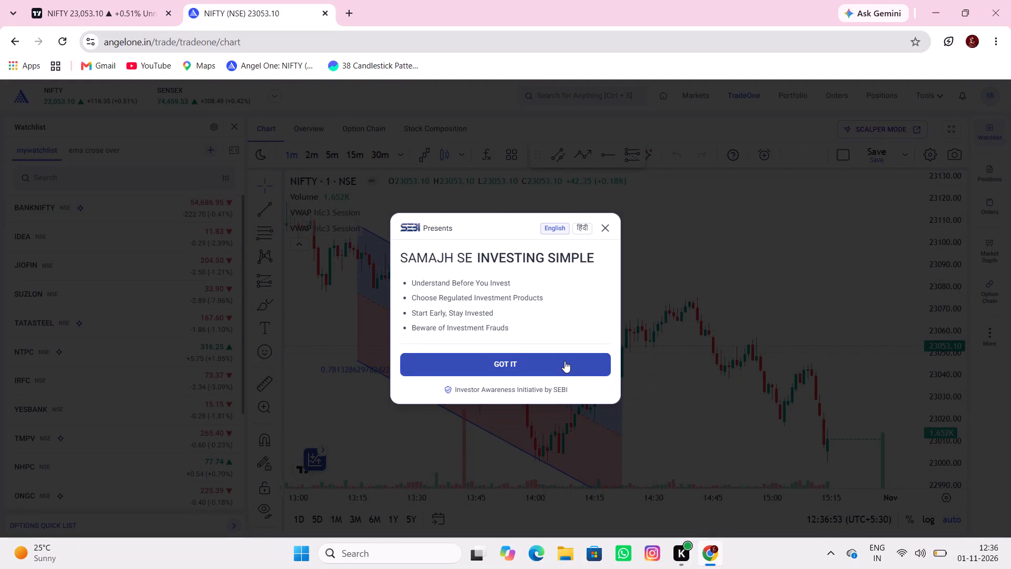
Examine the NIFTY one-minute chart's price action around the descending channel and the horizontal levels above and below it.
scroll(738, 370, down, 2)
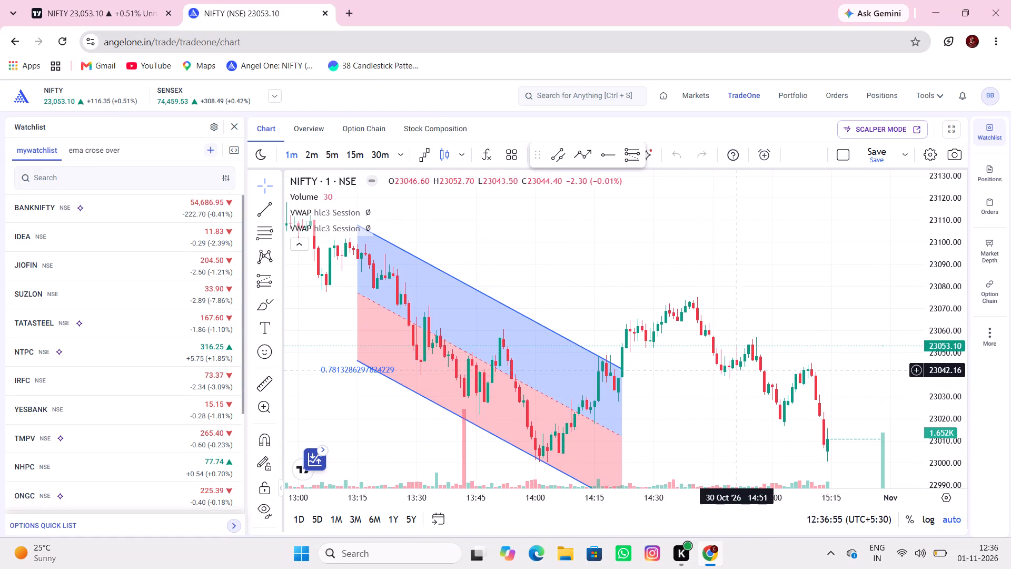
scroll(738, 370, down, 3)
scroll(962, 326, down, 4)
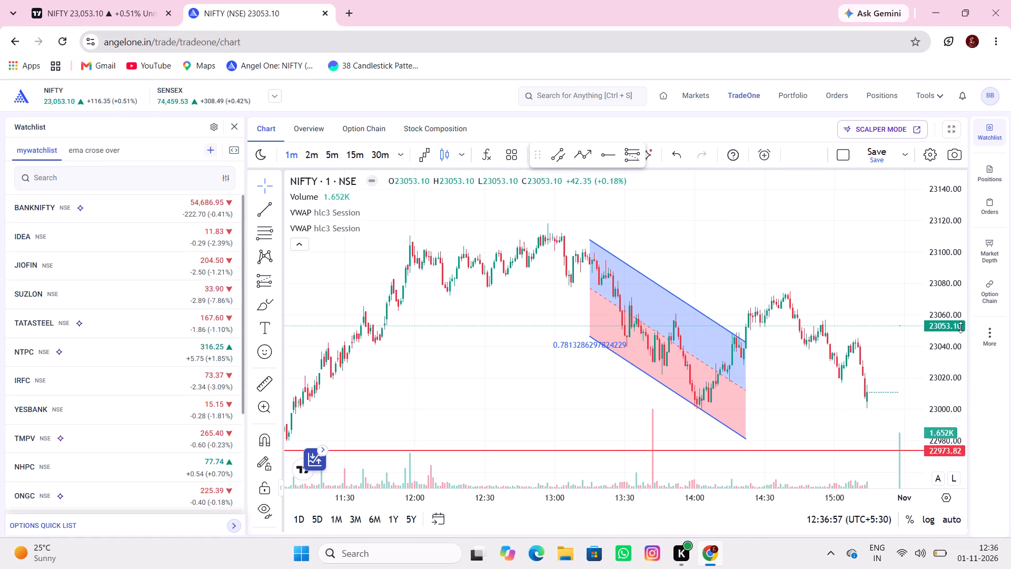
scroll(960, 327, down, 12)
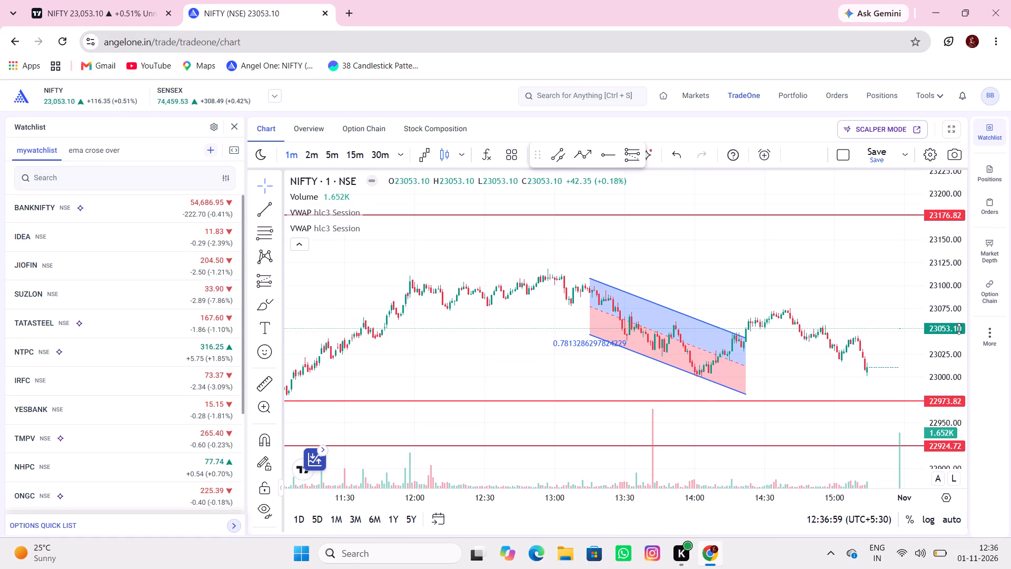
scroll(959, 329, down, 3)
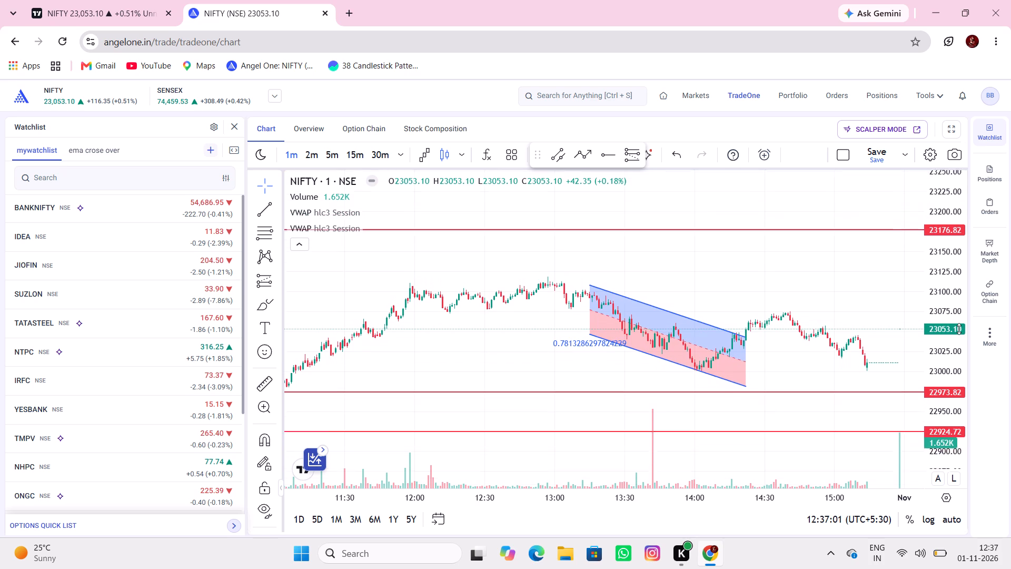
scroll(959, 329, down, 5)
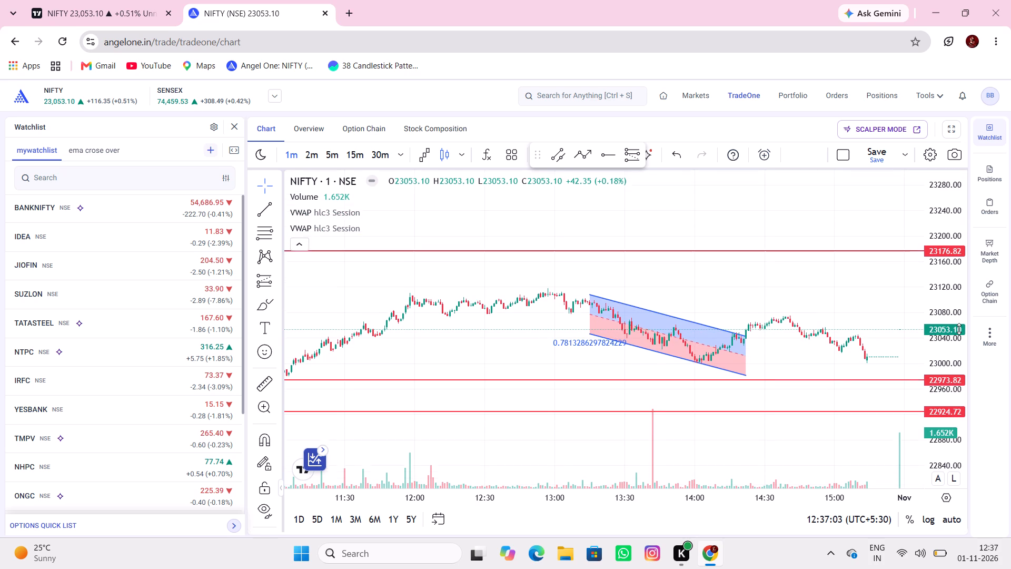
scroll(959, 329, down, 1)
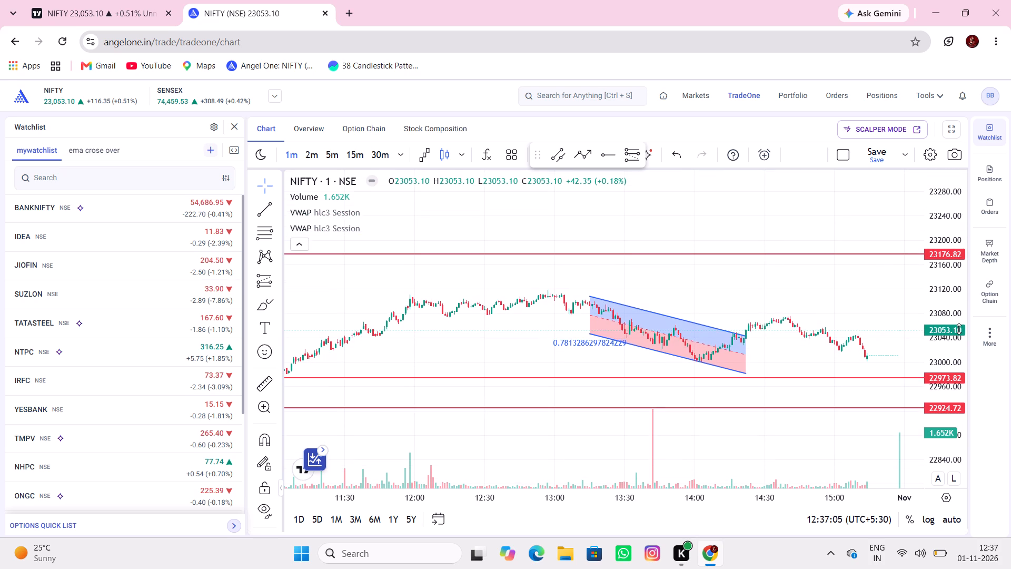
scroll(959, 329, down, 1)
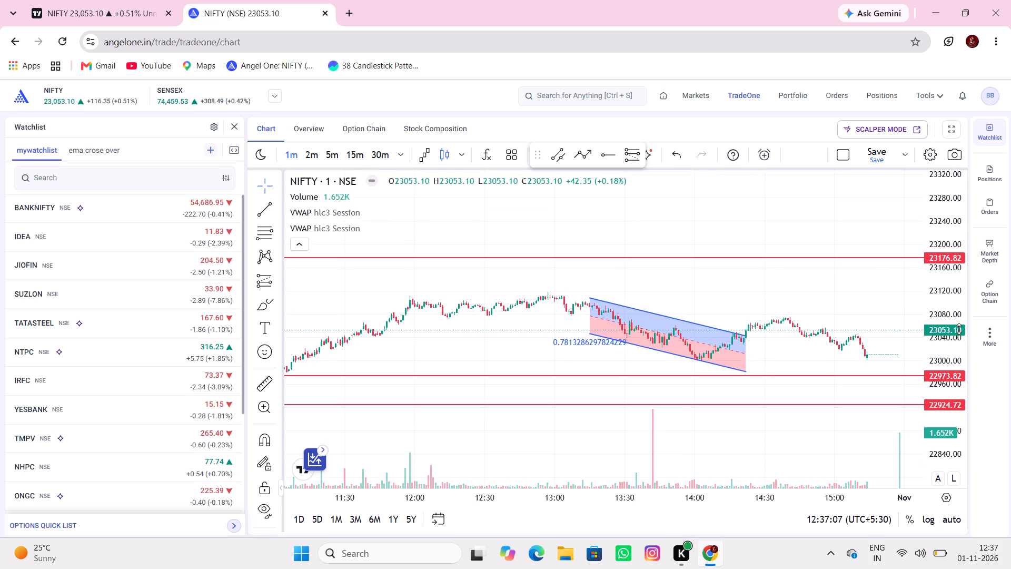
scroll(959, 329, down, 1)
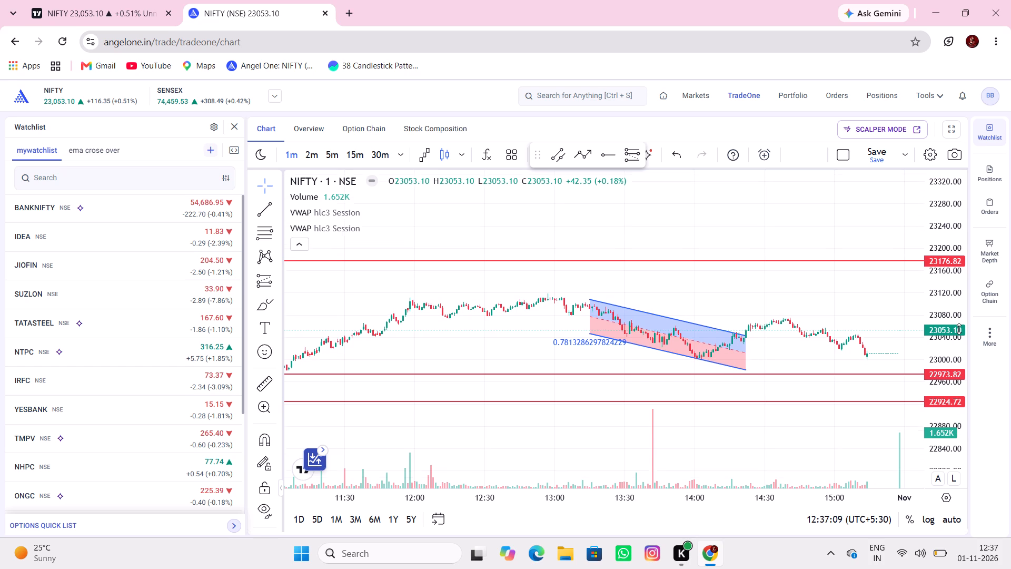
scroll(959, 329, down, 1)
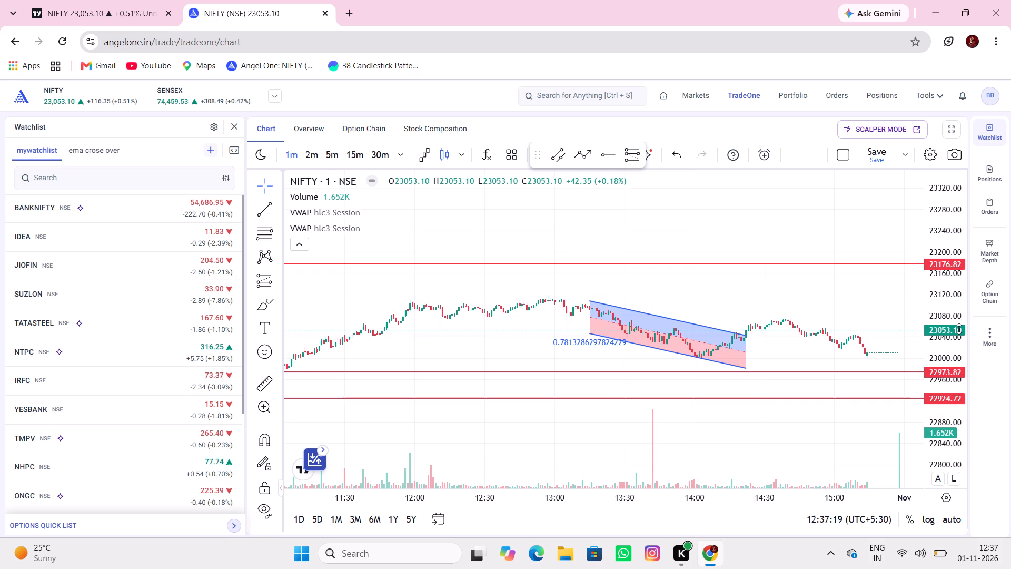
scroll(958, 329, down, 2)
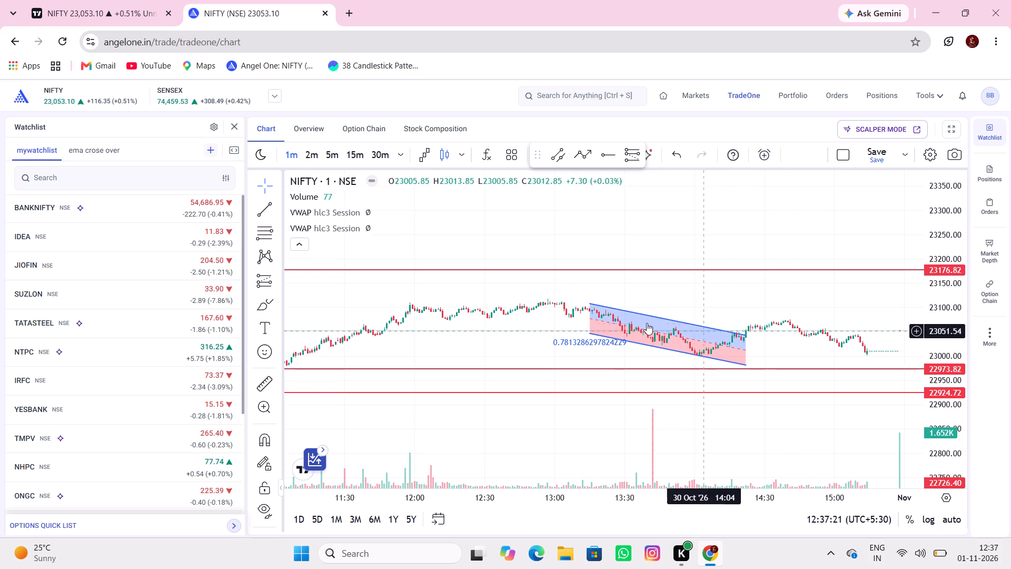
Measure the price range between the 22973.82 and 23176.82 horizontal lines, from about 11:10 to 12:43 on 30 October.
drag(431, 325, 551, 302)
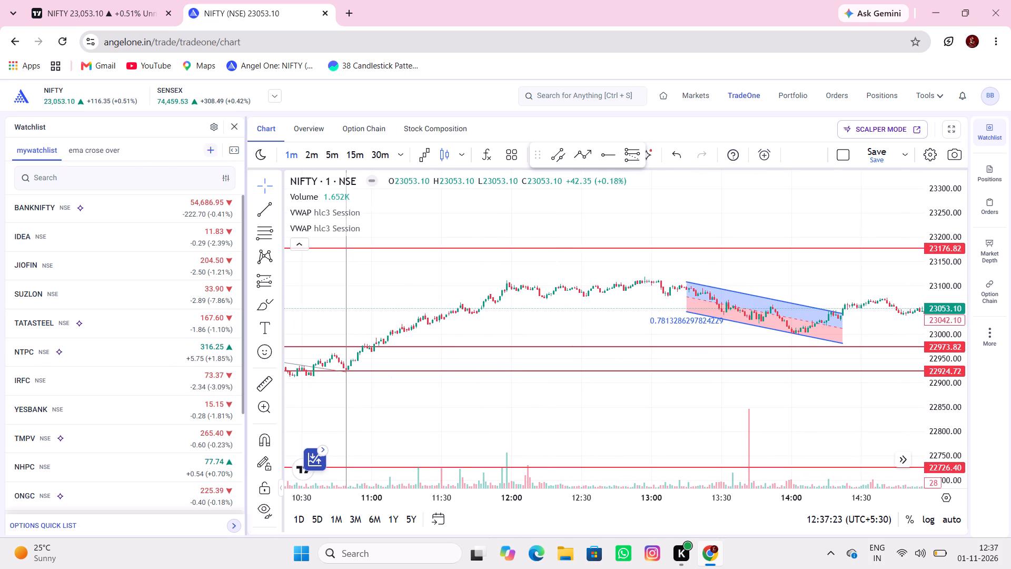
click(267, 382)
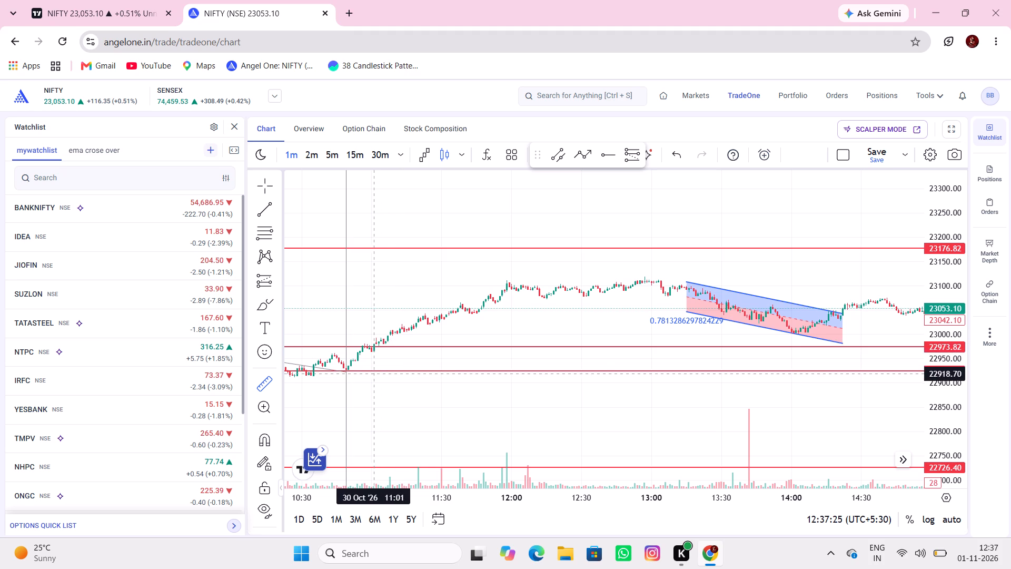
click(394, 346)
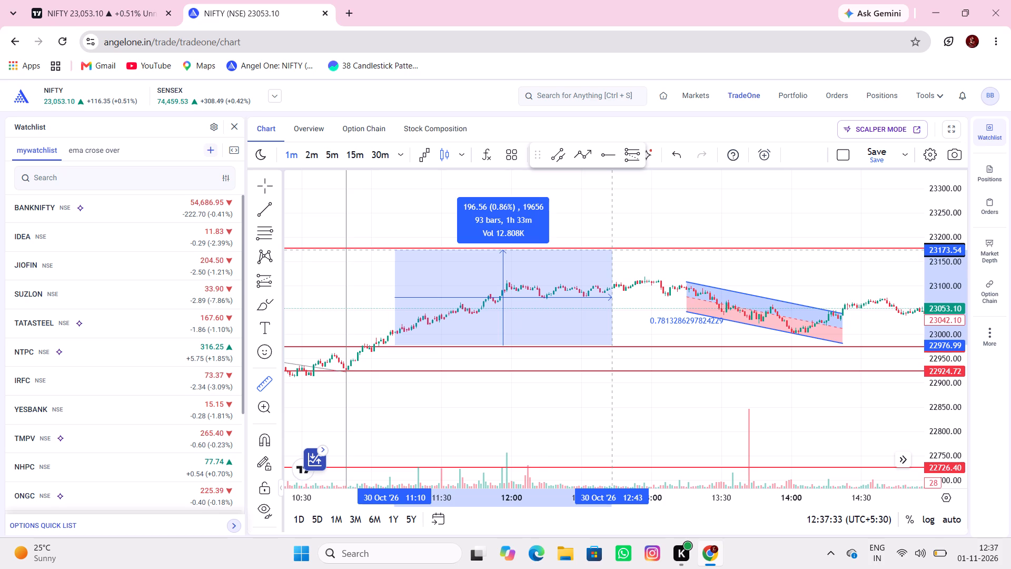
click(612, 250)
Remove all drawings, including the channels and horizontal lines, from the NIFTY chart.
scroll(452, 306, down, 4)
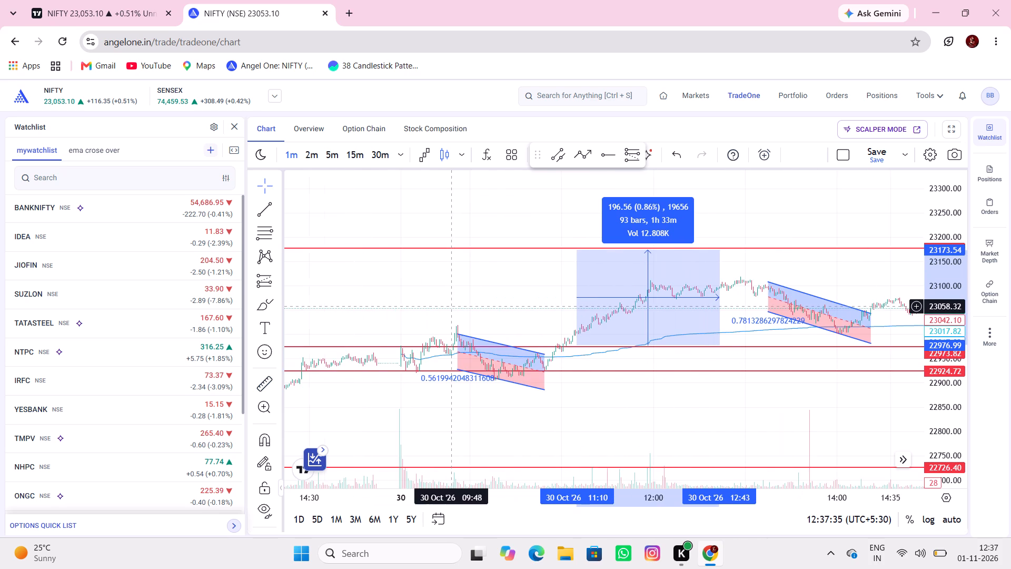
drag(470, 309, 553, 242)
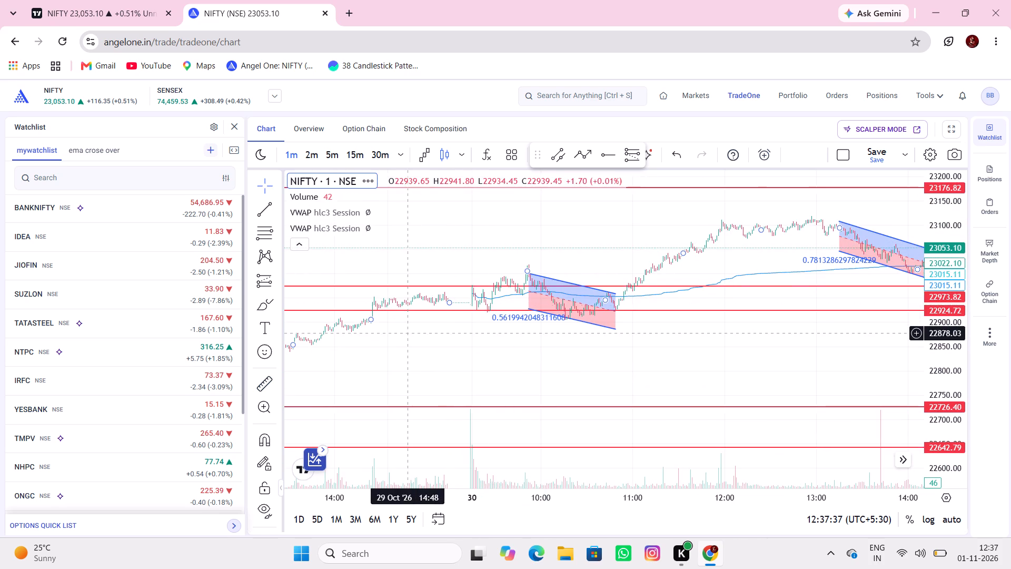
drag(408, 334, 682, 327)
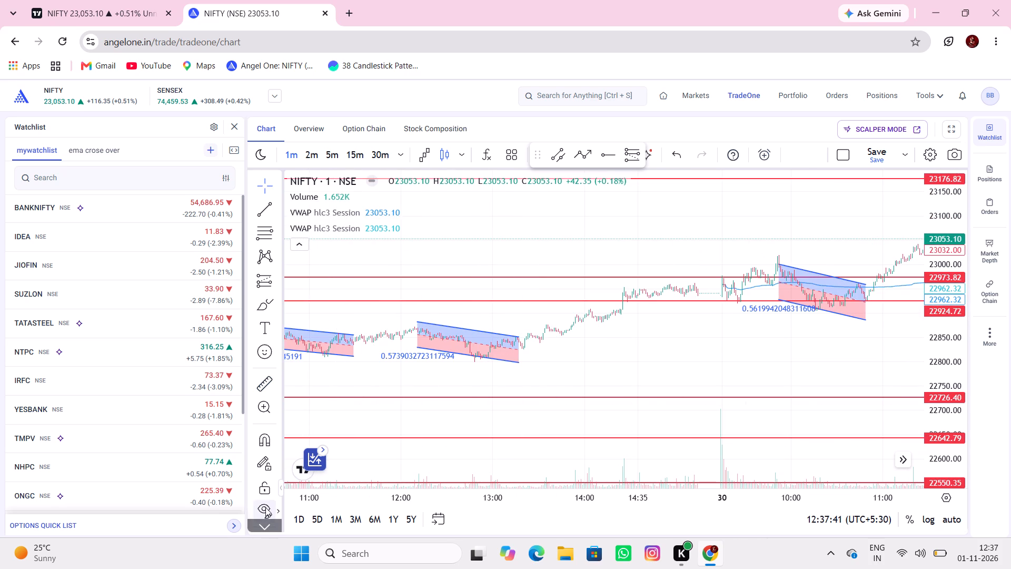
click(260, 525)
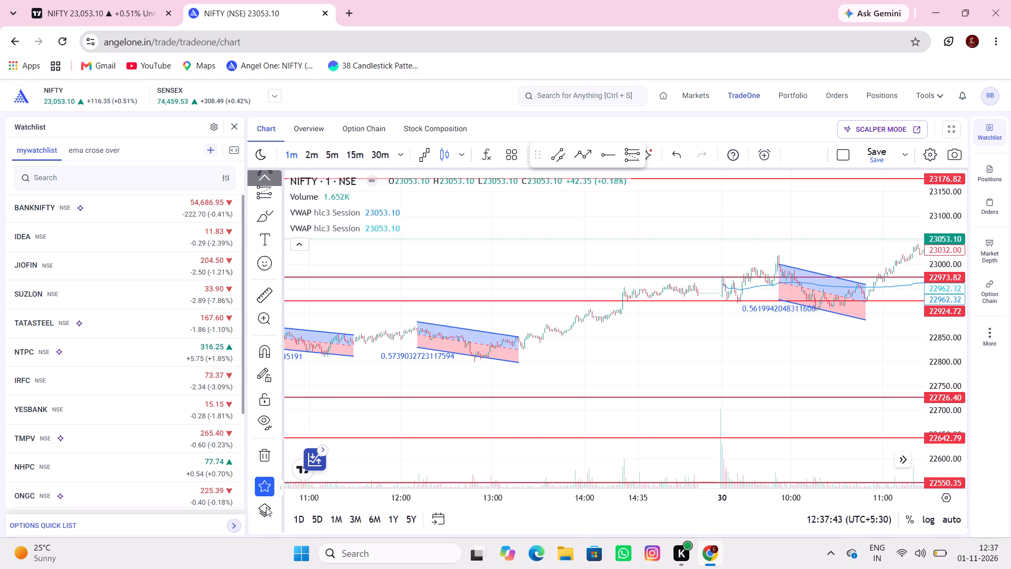
click(264, 458)
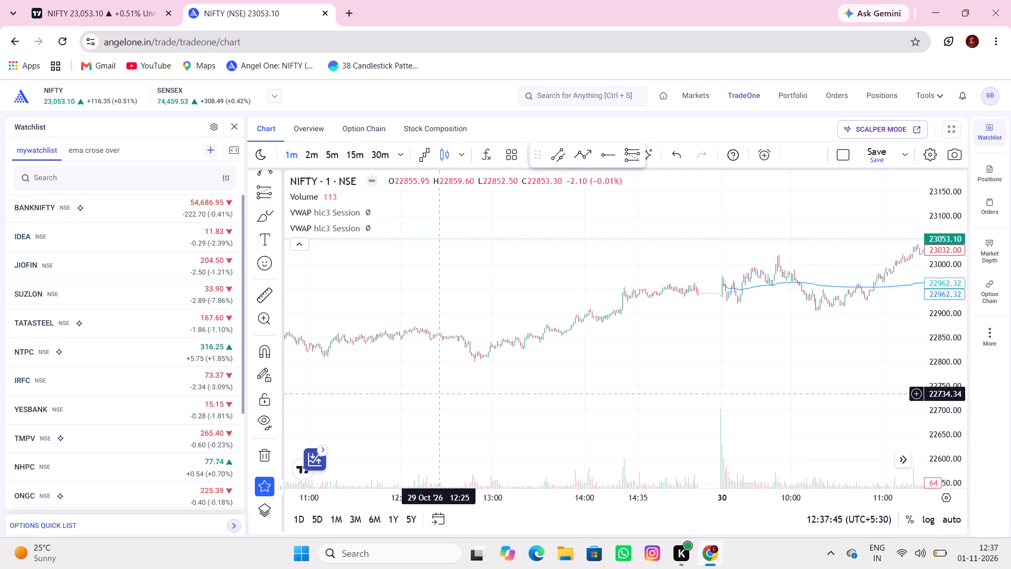
Measure the sideways pullback on 29 October from about 10:27 to 12:19, then clear the measurement.
drag(444, 393, 520, 434)
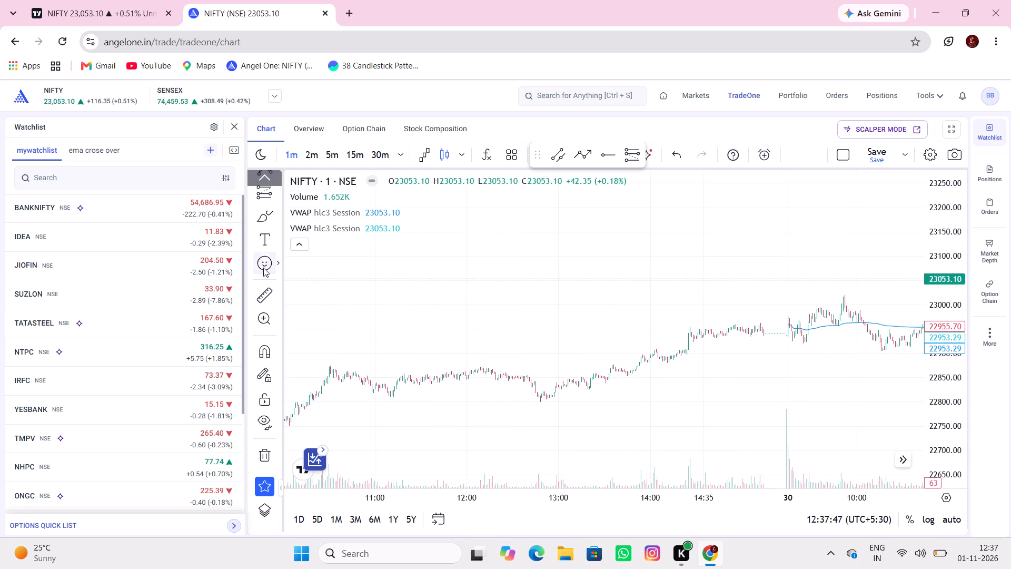
click(270, 291)
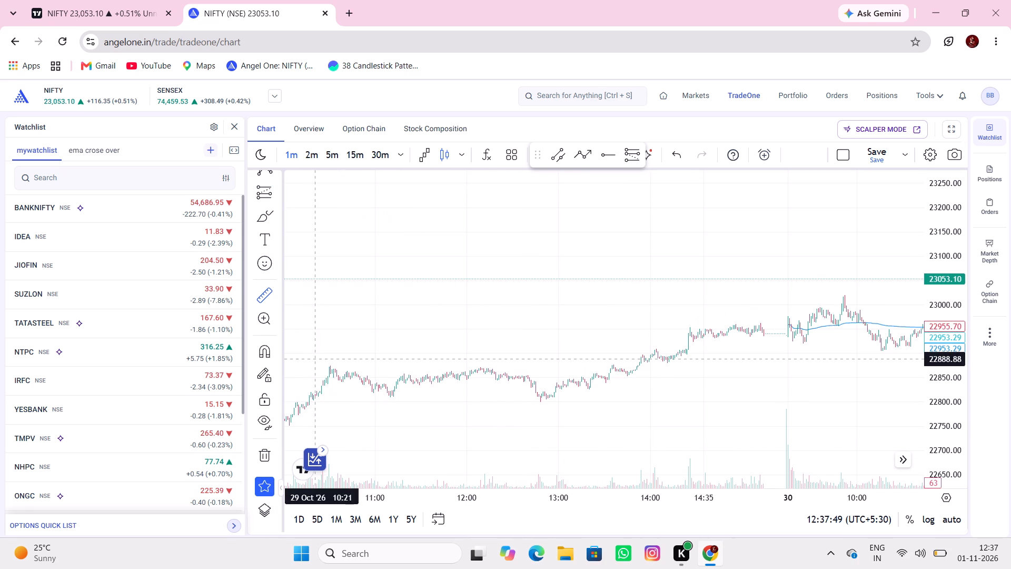
click(324, 362)
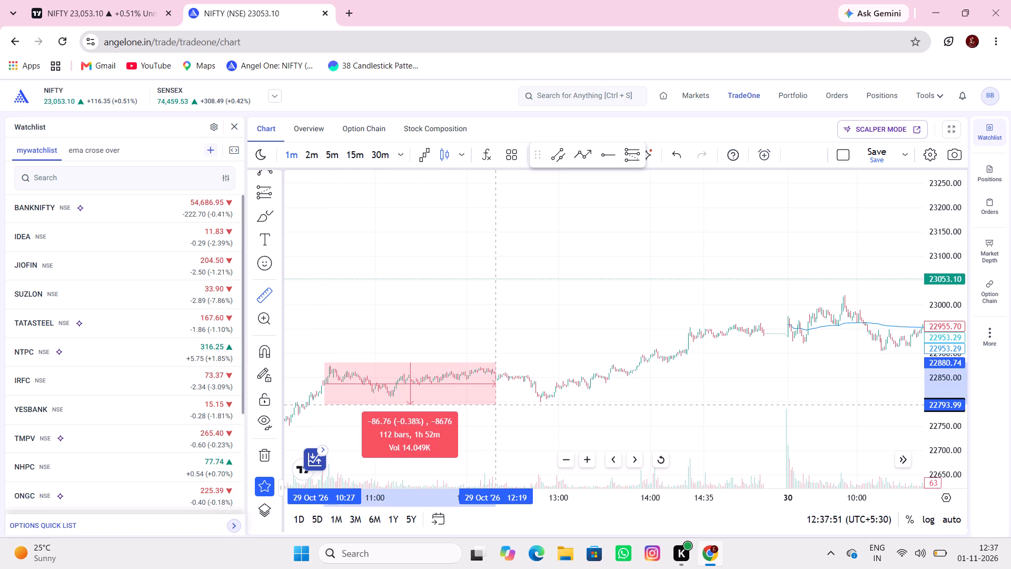
click(497, 405)
scroll(608, 360, down, 2)
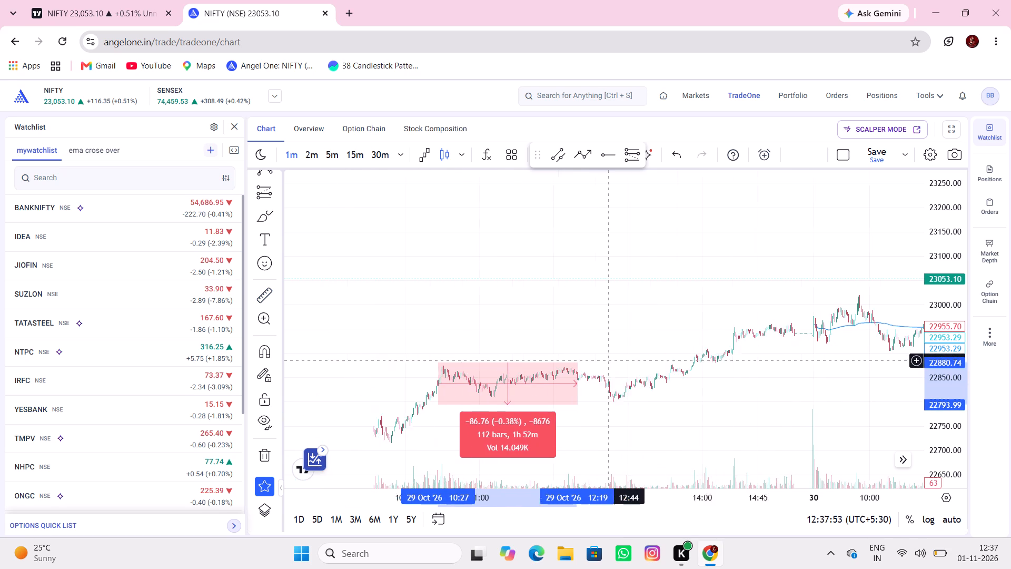
scroll(609, 360, down, 1)
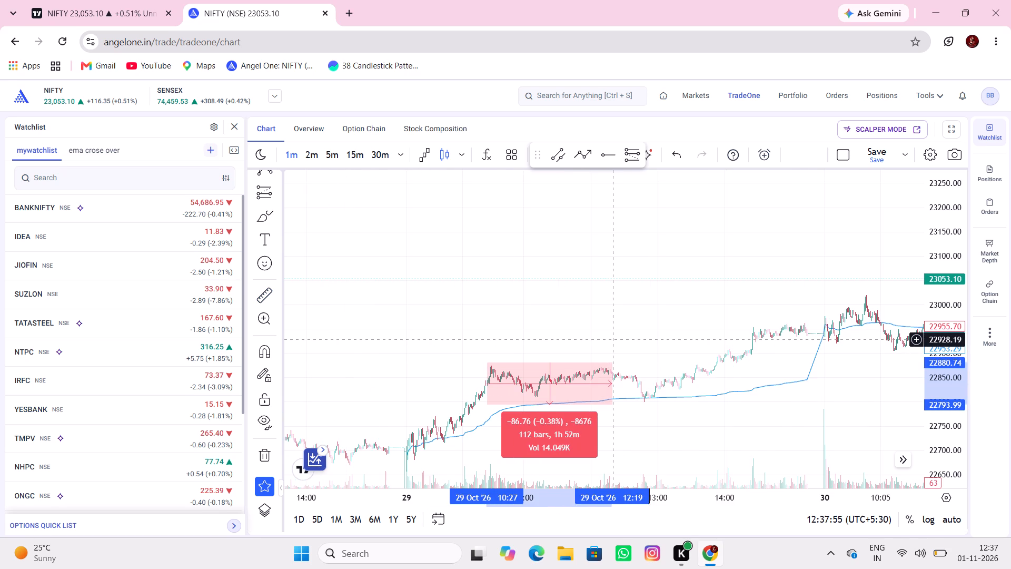
click(612, 338)
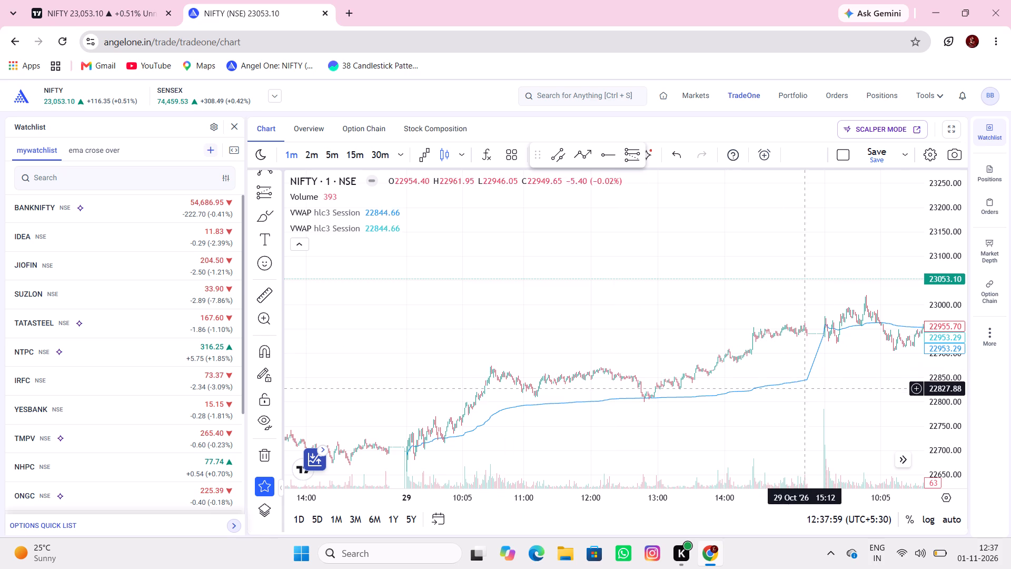
Measure the 29 October pullback again, starting at about 10:35 near 22862, then clear the measurement.
scroll(926, 382, up, 5)
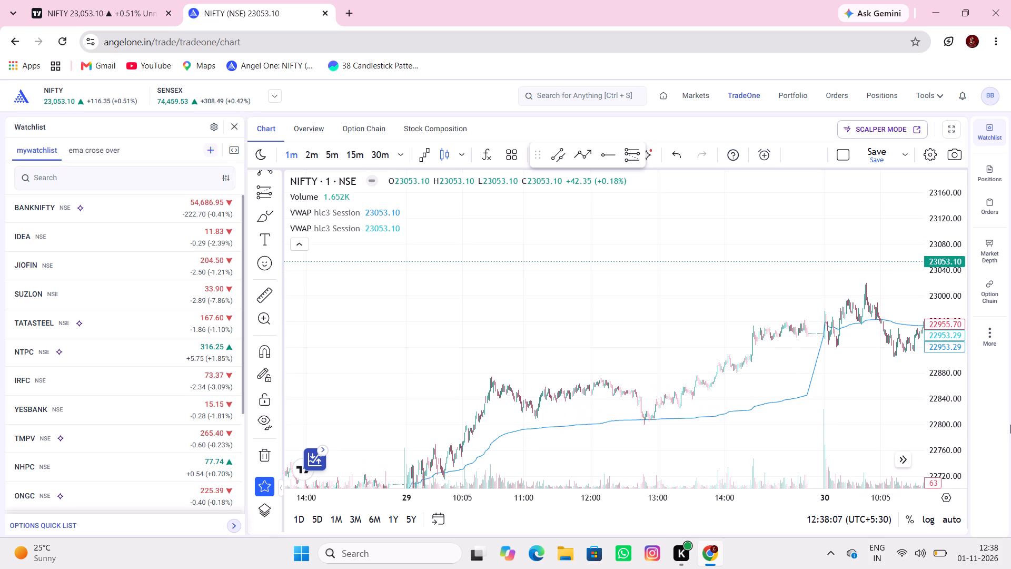
drag(539, 259, 633, 218)
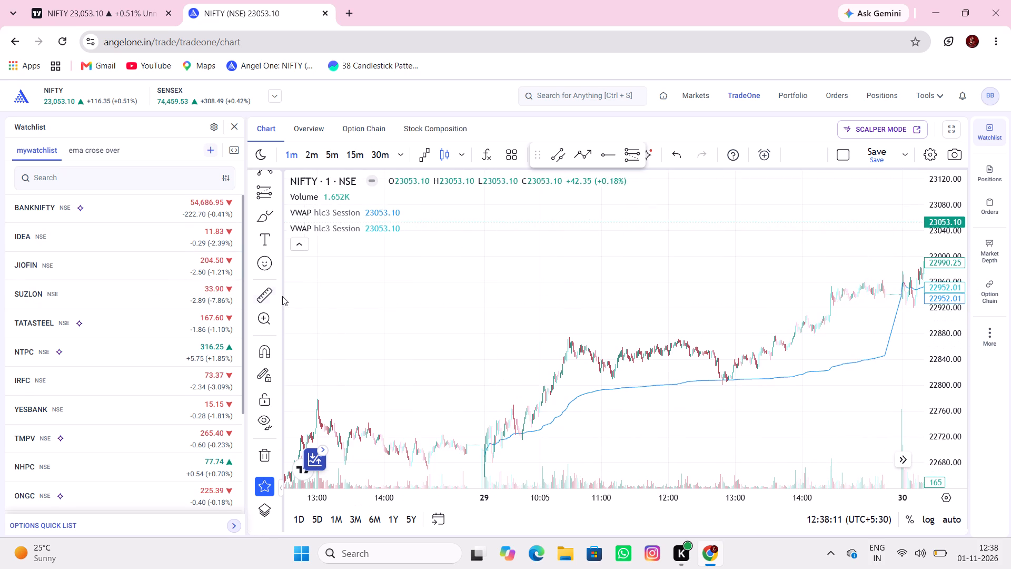
click(269, 299)
click(574, 345)
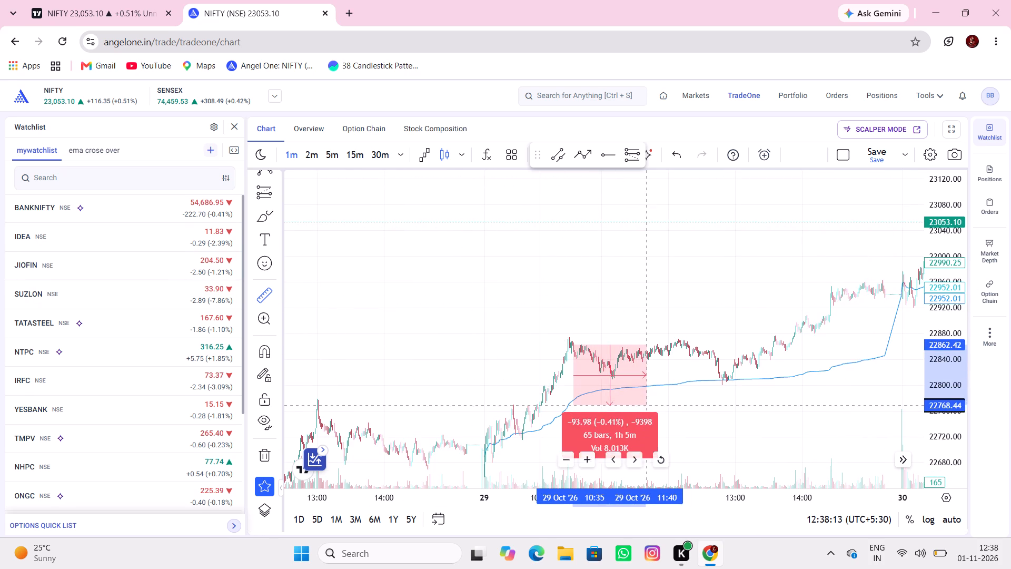
click(657, 393)
drag(721, 396, 806, 363)
Bring the 28 and 29 October price action into view and activate the measuring tool.
scroll(807, 372, down, 2)
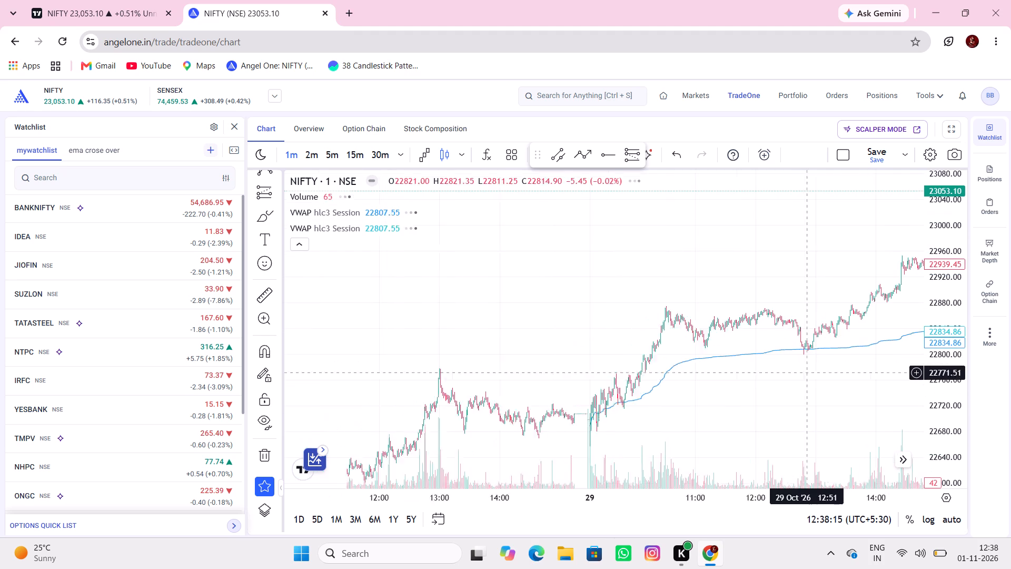
scroll(807, 377, down, 2)
drag(791, 406, 811, 319)
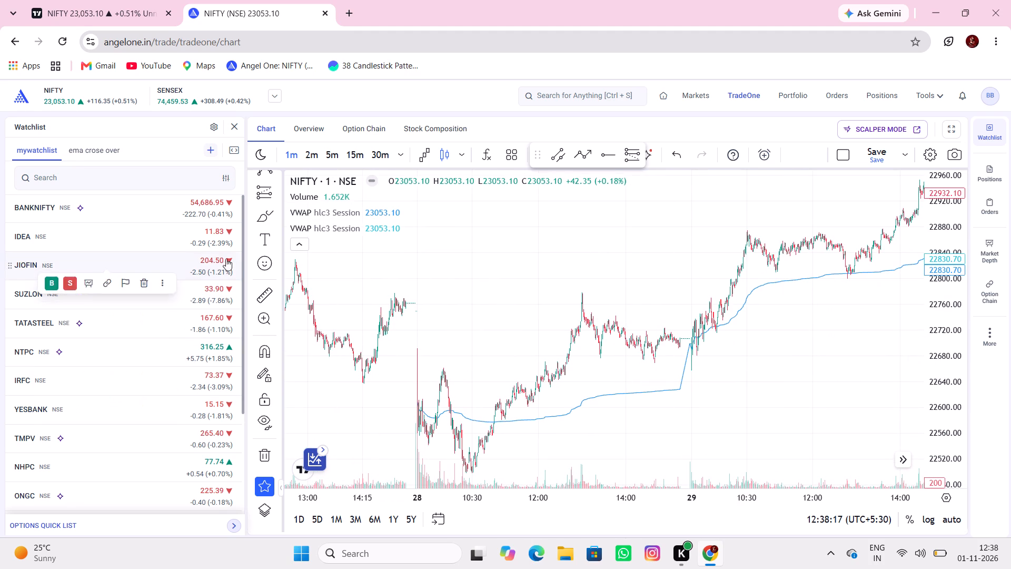
click(278, 300)
click(278, 300)
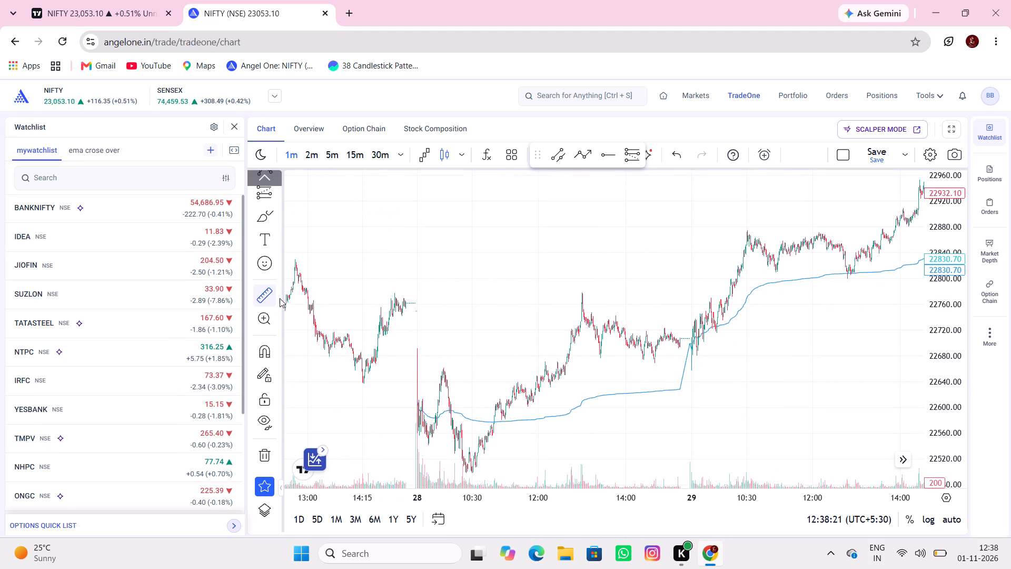
click(281, 296)
Open the list of line and channel drawing tools, review it, and close it.
click(268, 185)
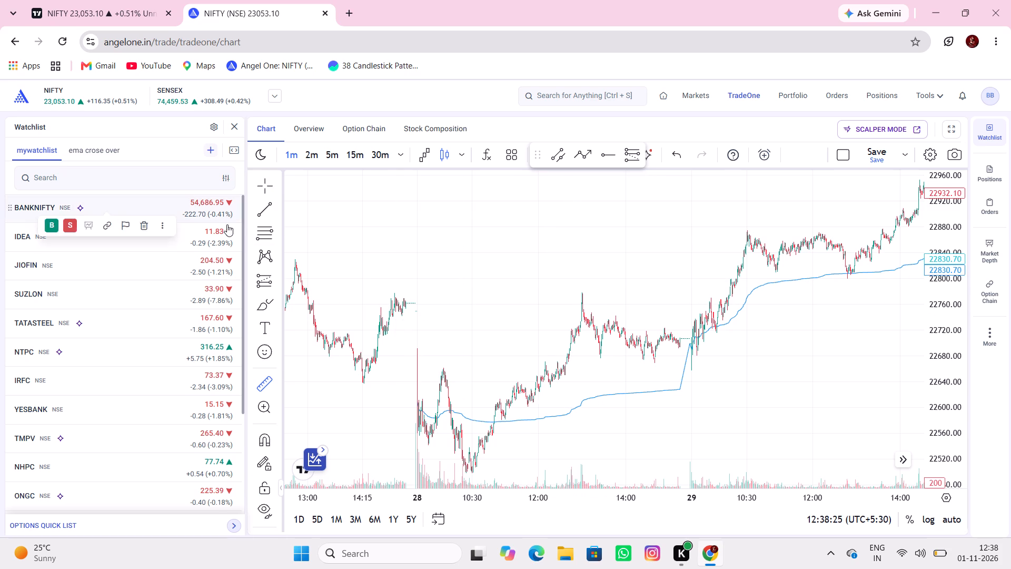
scroll(272, 253, up, 3)
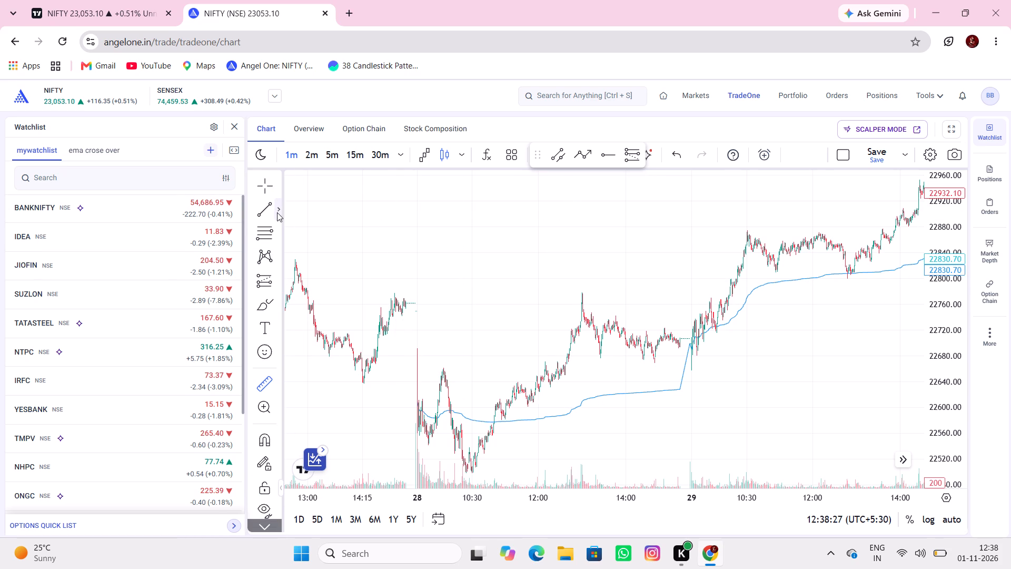
click(277, 212)
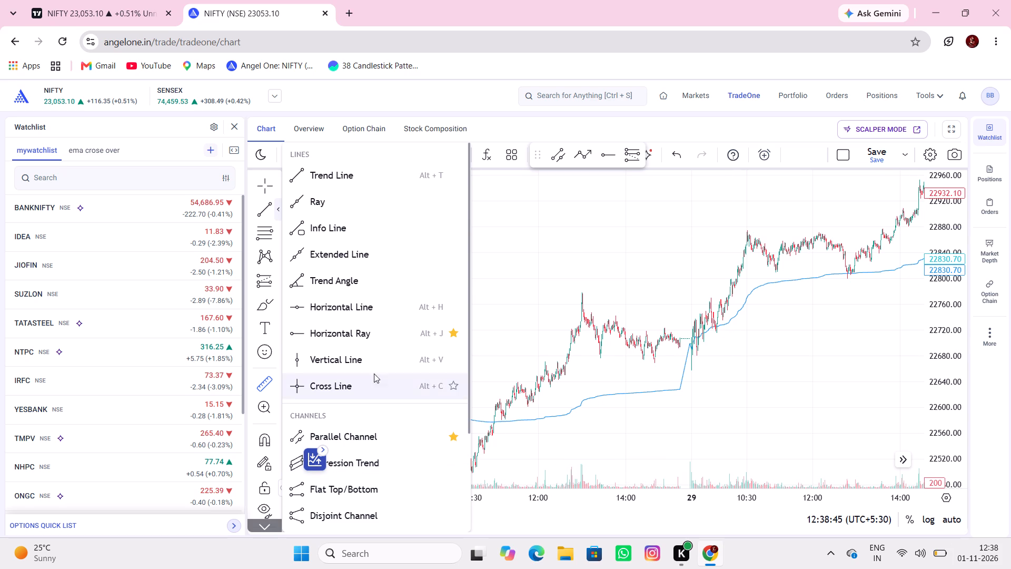
click(513, 229)
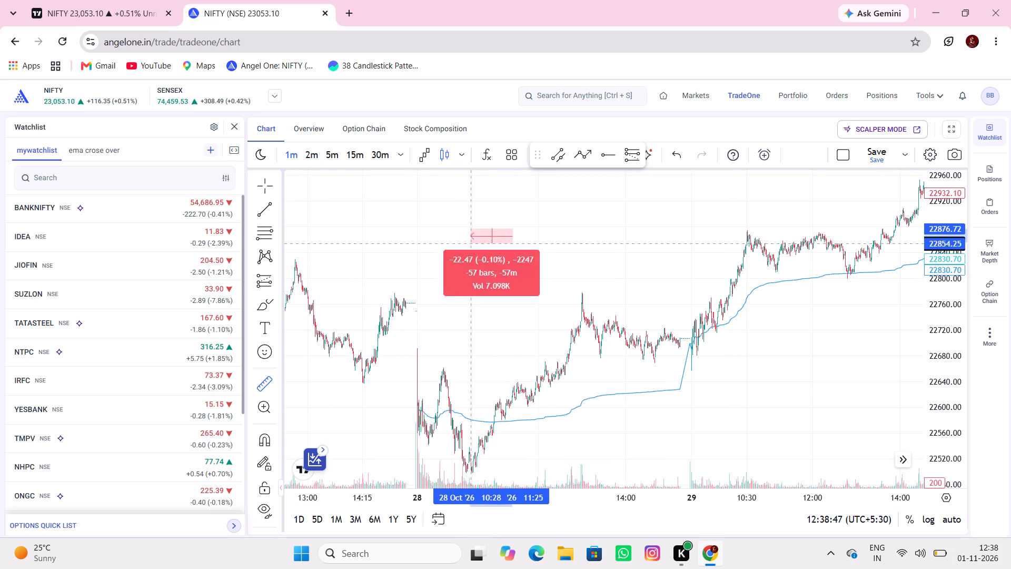
Finish the current measurement near the start of the 28 October session, then clear it.
click(418, 396)
drag(531, 296, 587, 302)
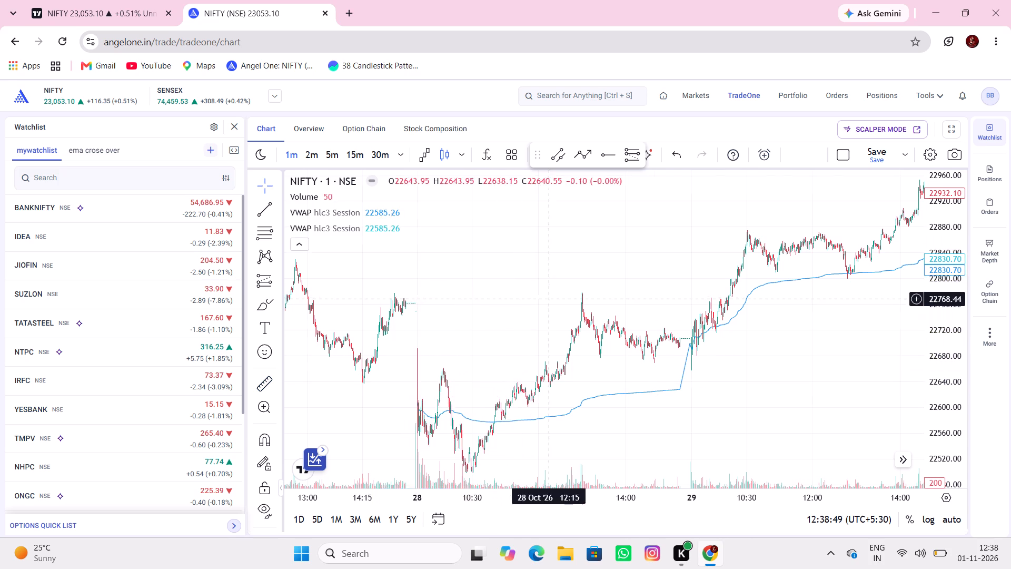
Draw a downward parallel channel over the 27 October price action, from about 09:39 near 22810 to about 12:30 near 22680.
drag(587, 302, 626, 304)
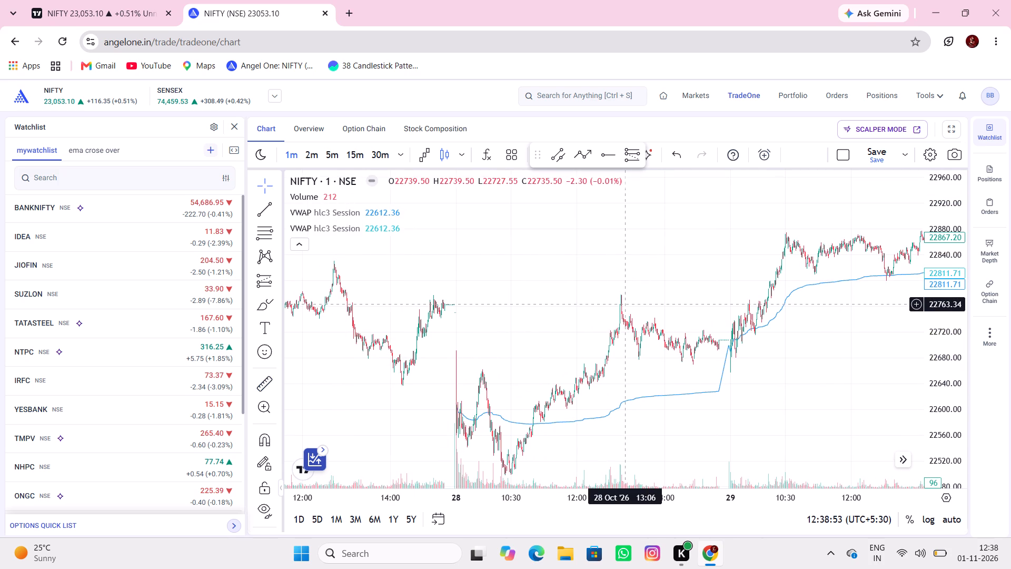
drag(600, 302, 644, 288)
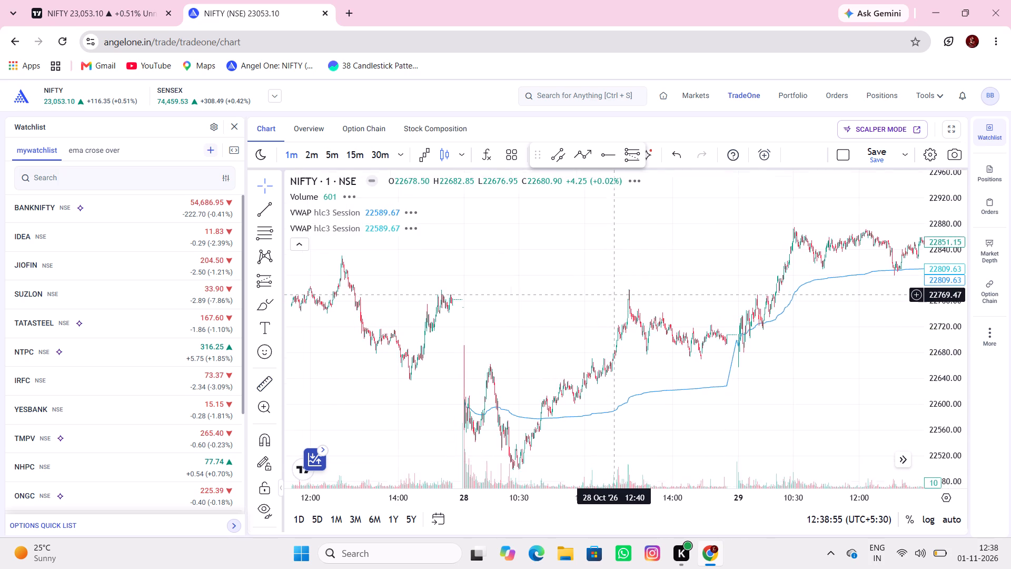
drag(644, 288, 715, 278)
drag(661, 292, 782, 263)
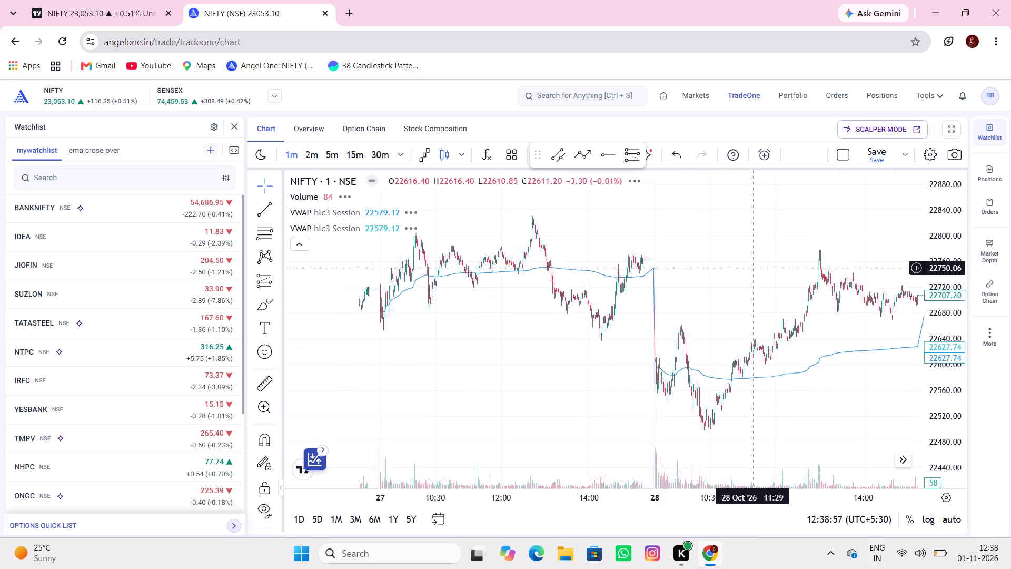
drag(782, 263, 790, 262)
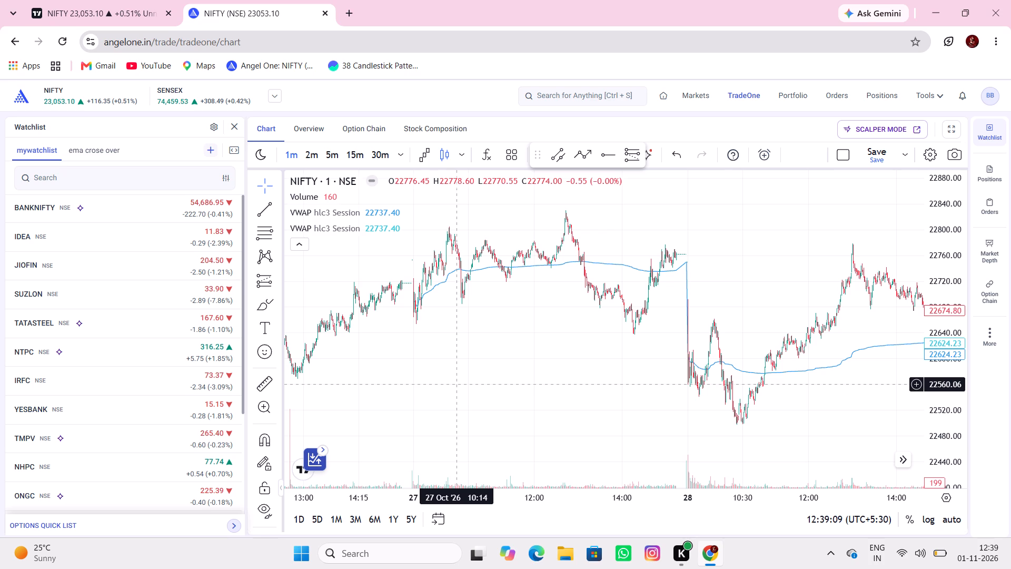
drag(421, 445, 456, 446)
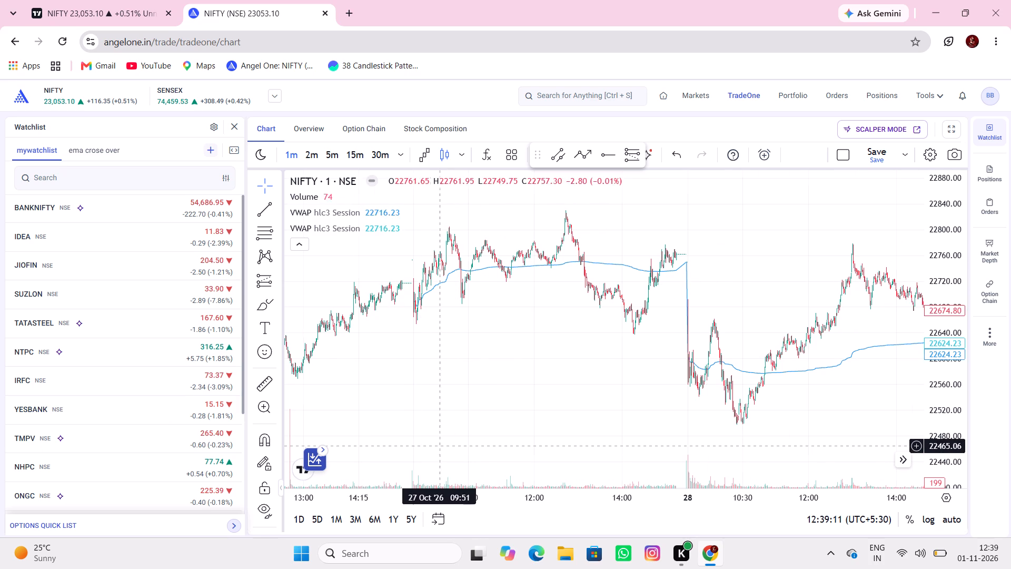
drag(456, 446, 507, 446)
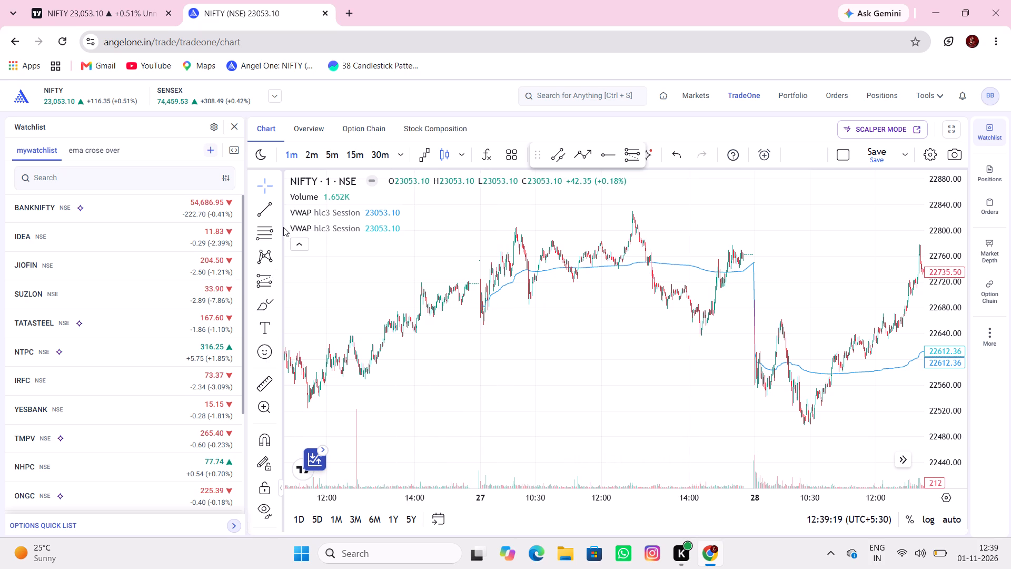
click(277, 207)
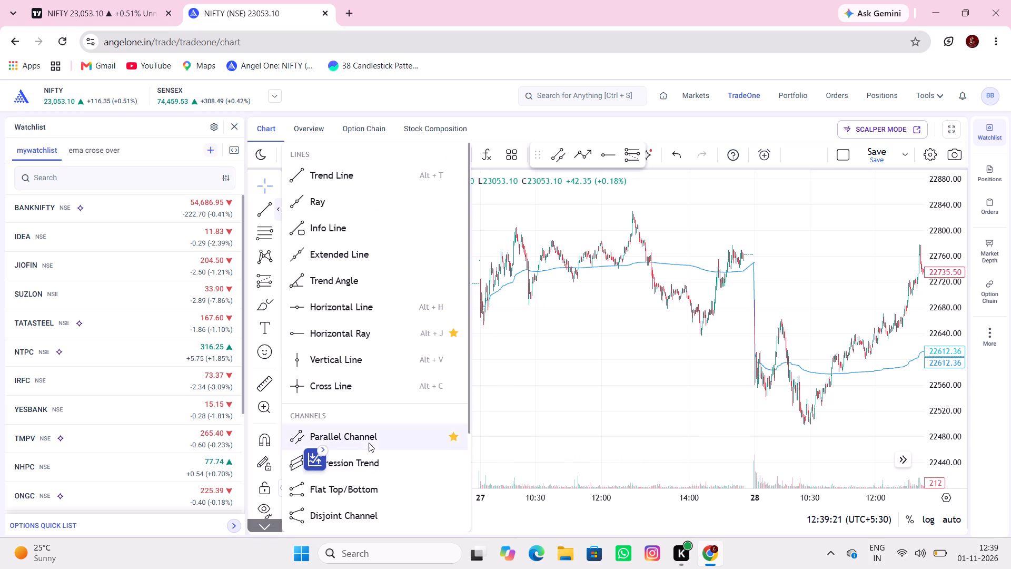
click(369, 443)
click(498, 223)
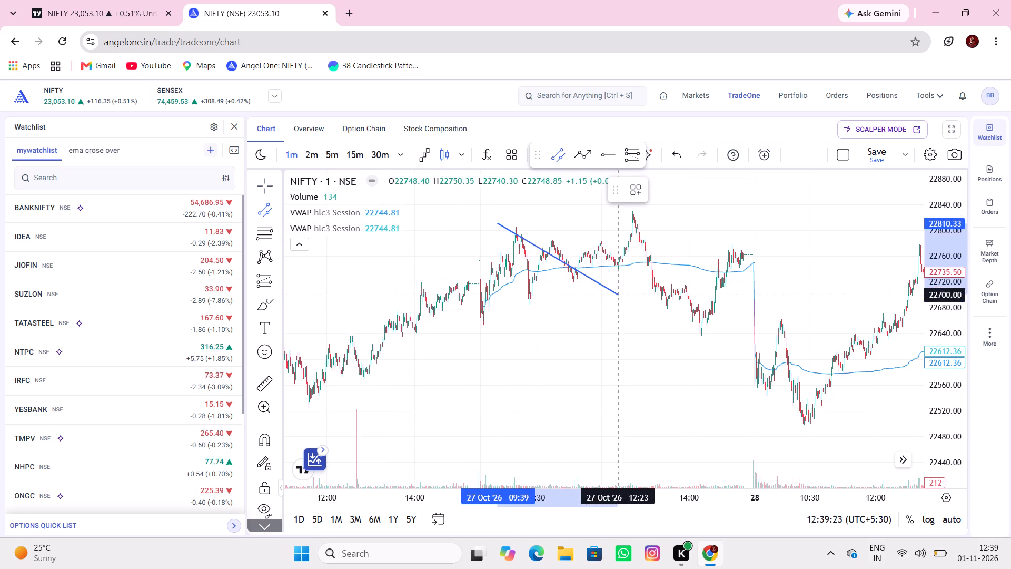
click(624, 309)
click(537, 302)
Draw a downward parallel channel on 28 October from 09:15 near 22721 to about 11:18 near 22530, with its lower edge passing the session low.
drag(527, 329, 433, 345)
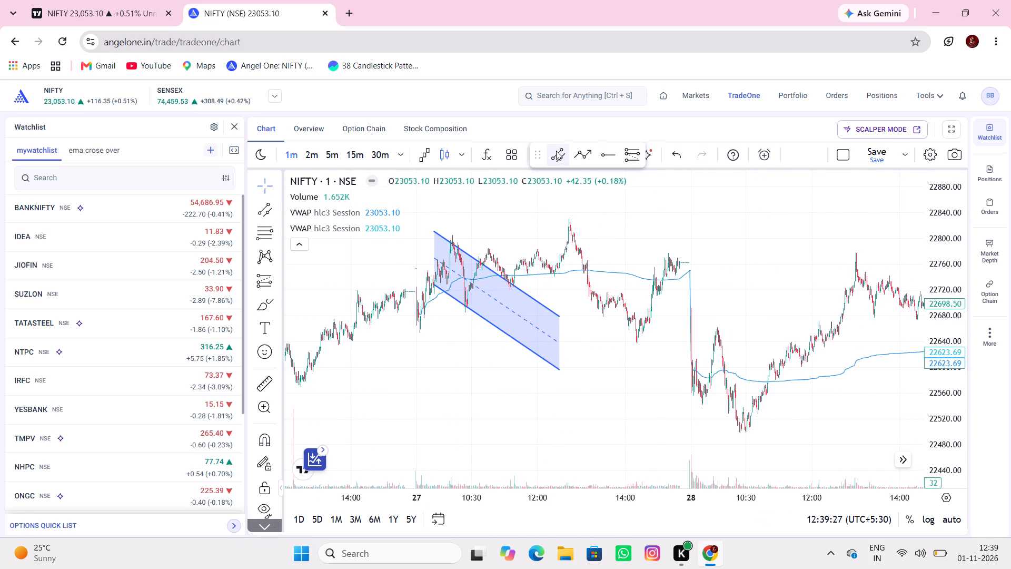
click(554, 151)
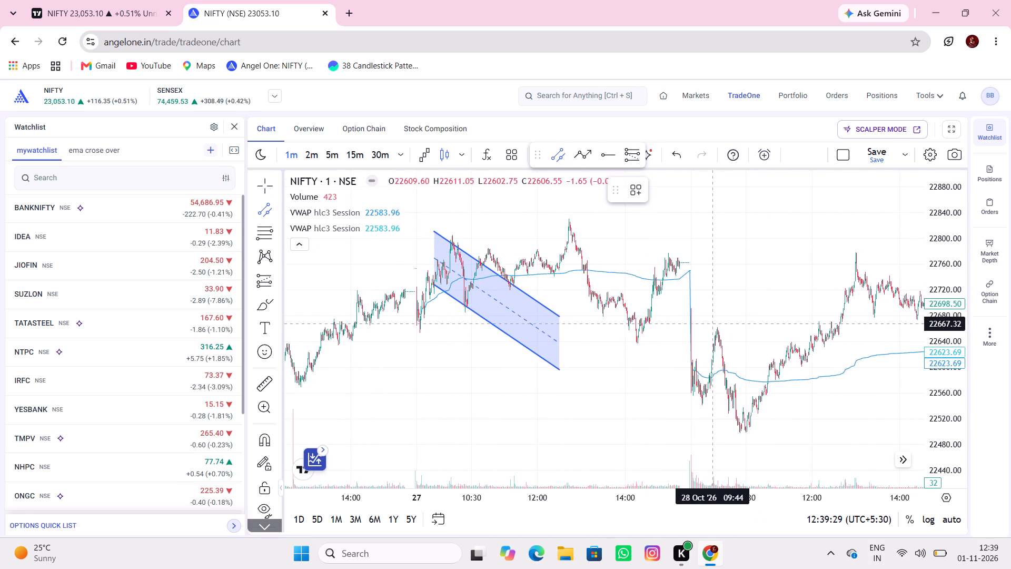
click(691, 289)
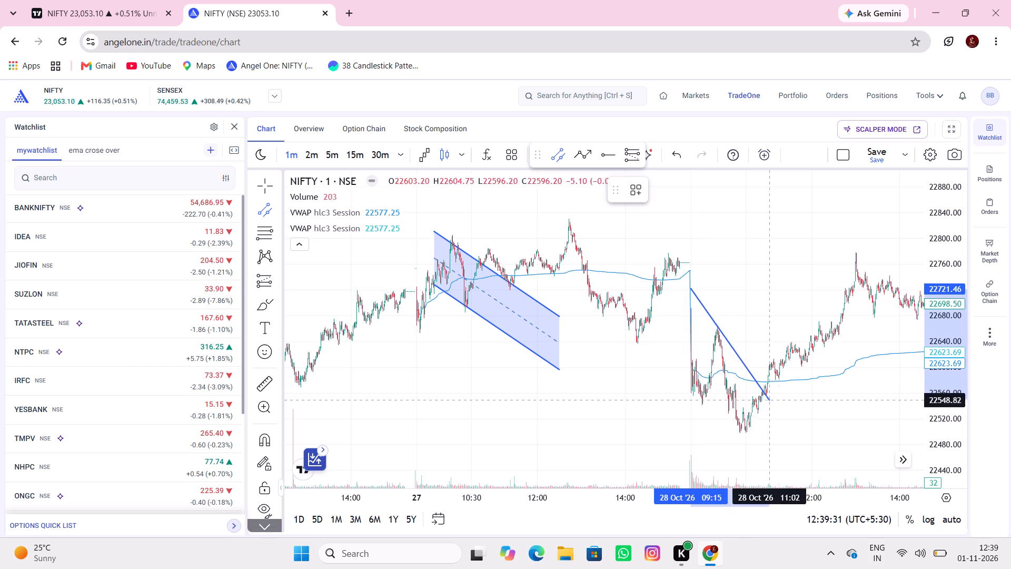
click(781, 412)
click(737, 434)
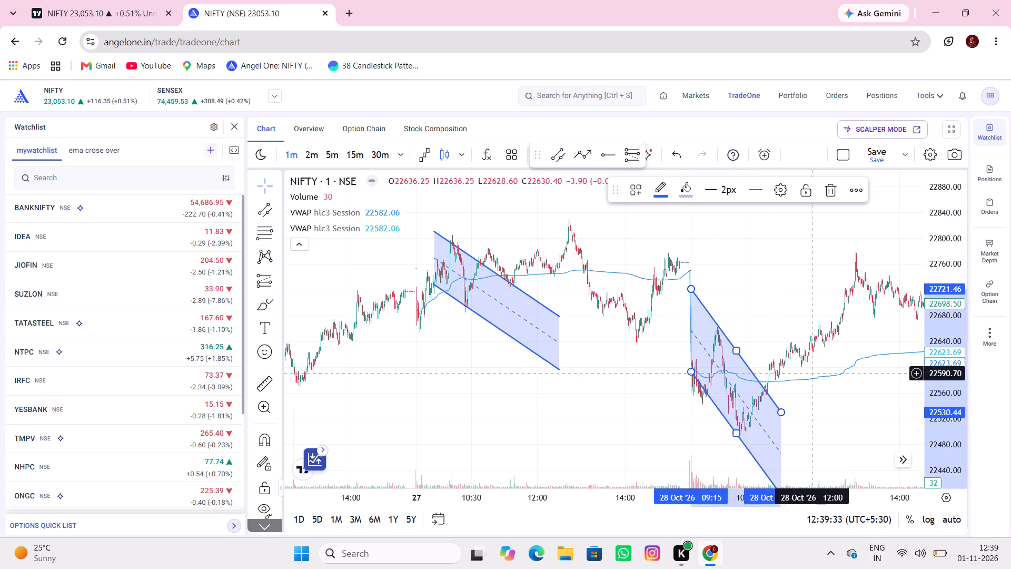
Examine the price action from 23 to 29 October at a wider scale, including the areas around the two channels.
drag(806, 373, 474, 361)
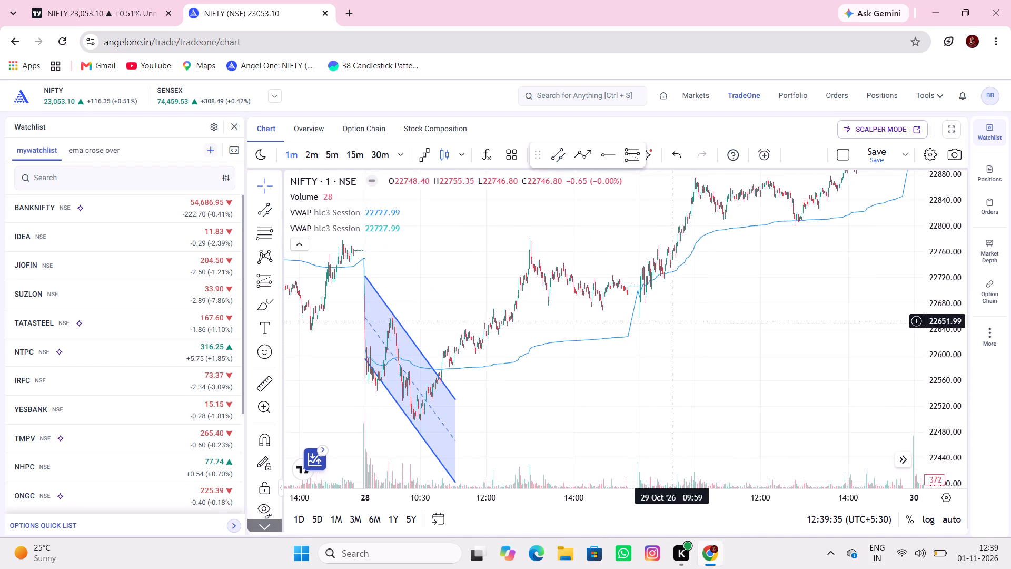
scroll(699, 308, down, 4)
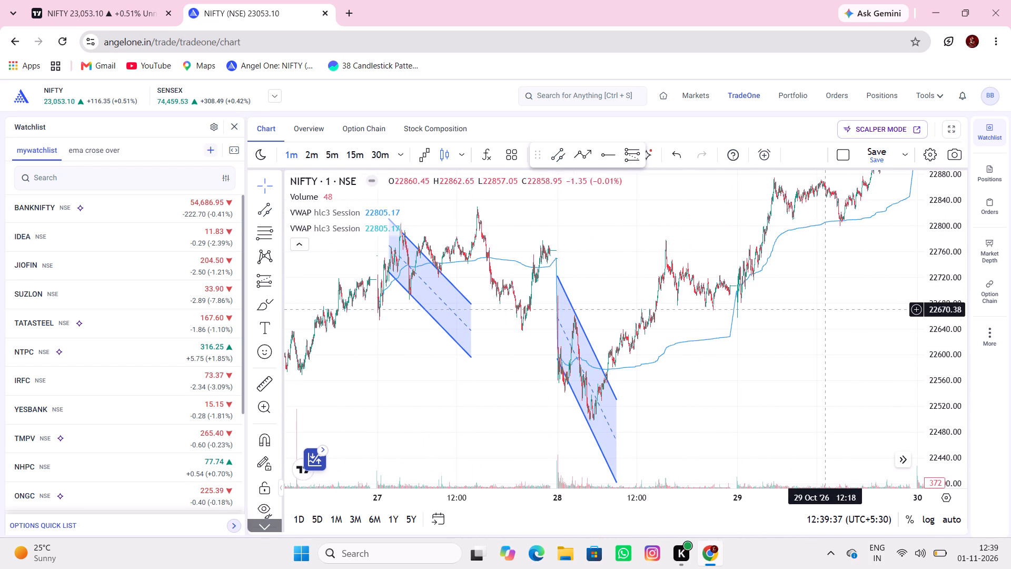
scroll(931, 303, down, 17)
scroll(931, 307, down, 14)
drag(495, 340, 763, 313)
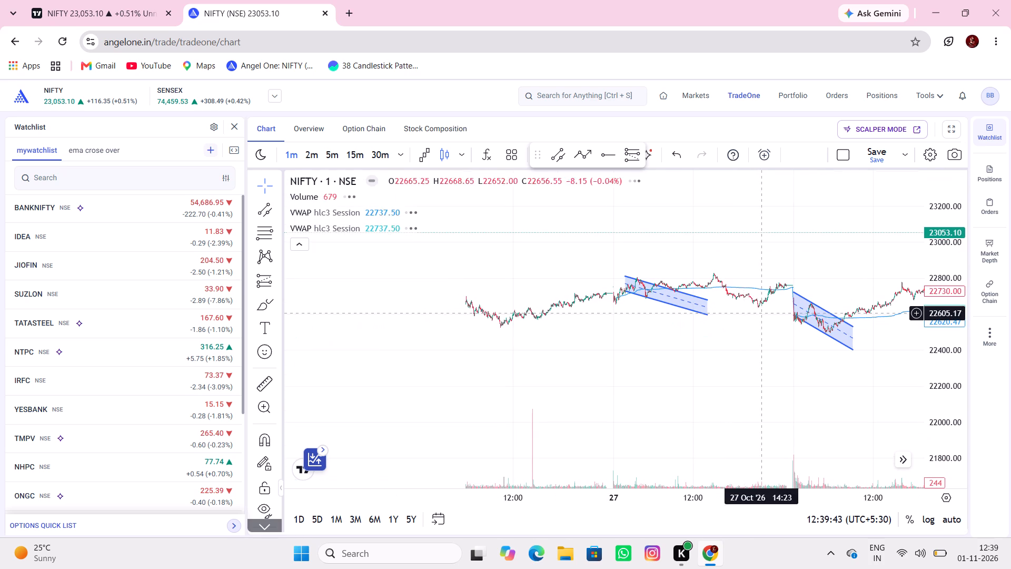
drag(679, 335, 790, 305)
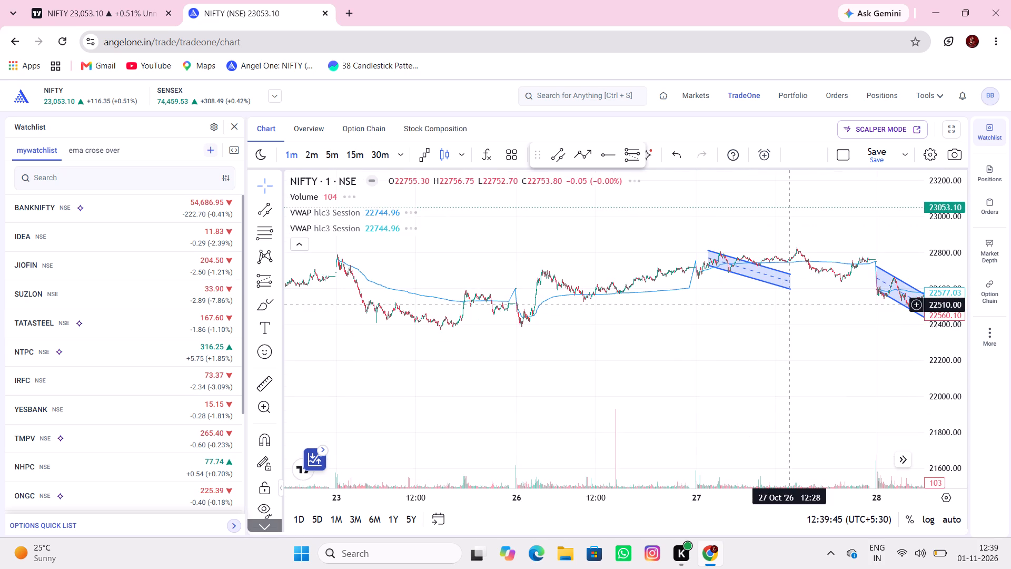
drag(692, 341, 751, 320)
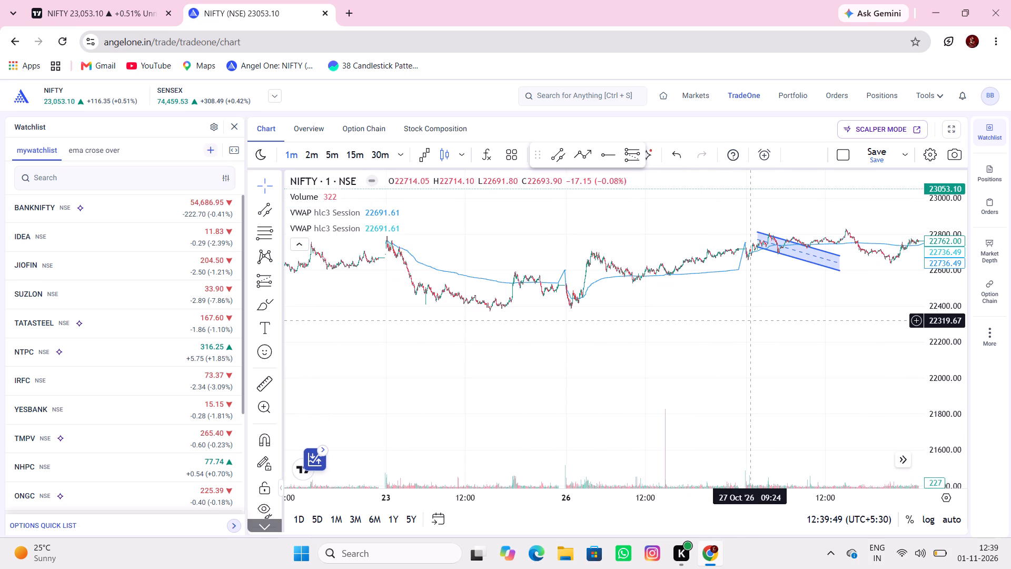
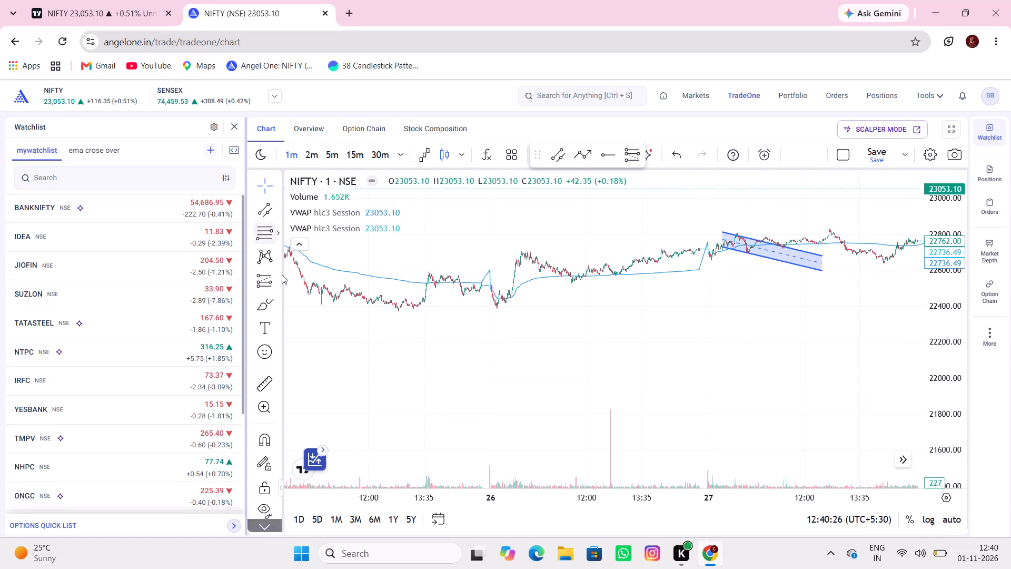
Draw a downward parallel channel from 23 October 13:37 near 22580 to about 11:00 on 26 October near 22404.
click(263, 219)
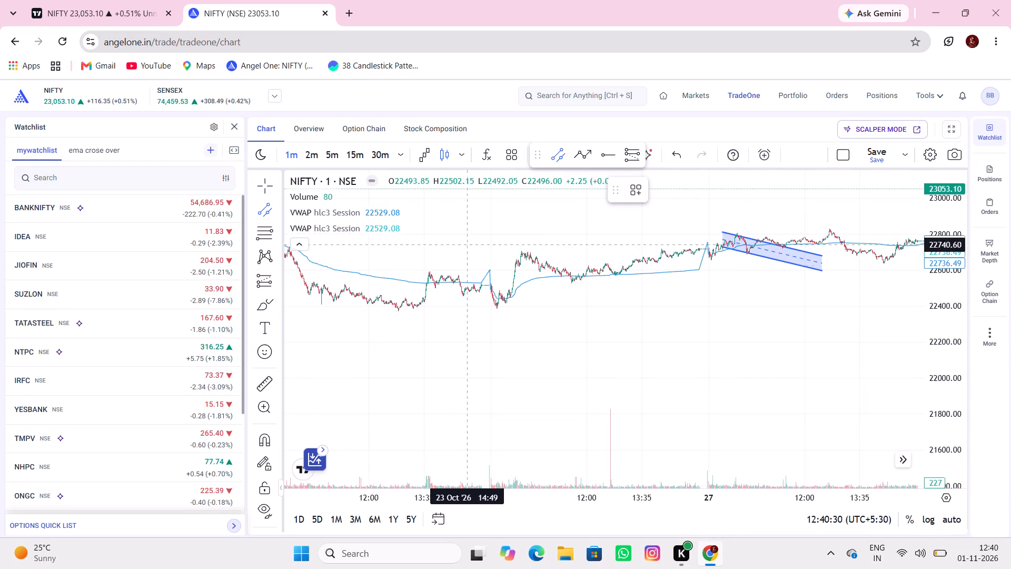
click(426, 273)
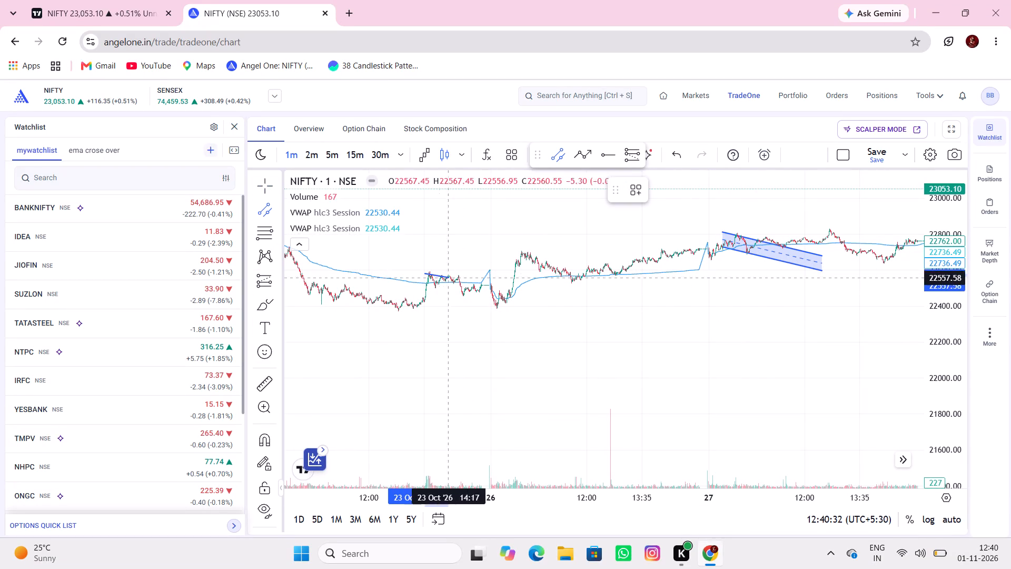
click(552, 305)
click(538, 322)
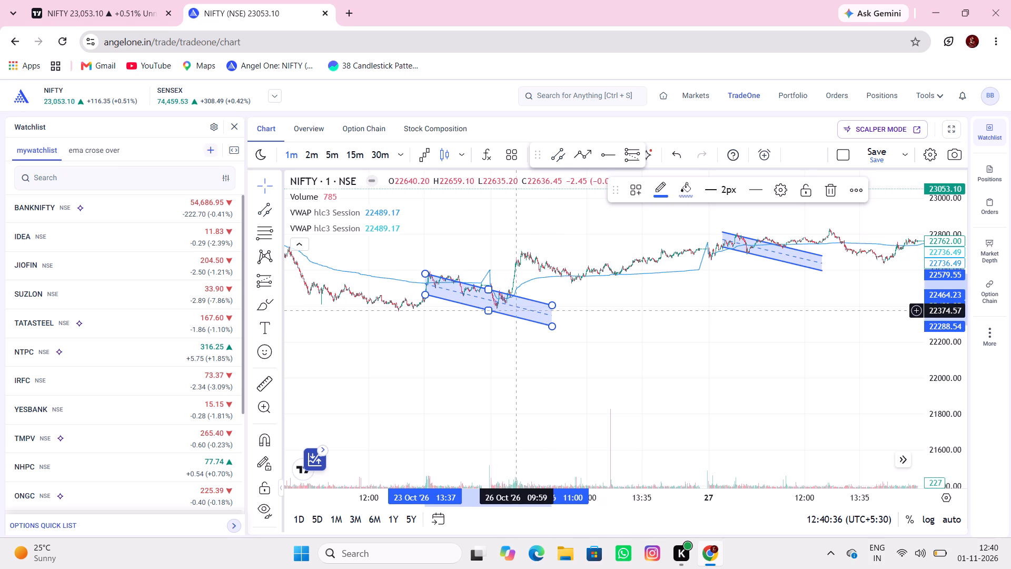
Draw a downward parallel channel over the opening fall of 23 October, from about 09:19 near 22774 to about 11:19 near 22455.
drag(537, 291, 644, 308)
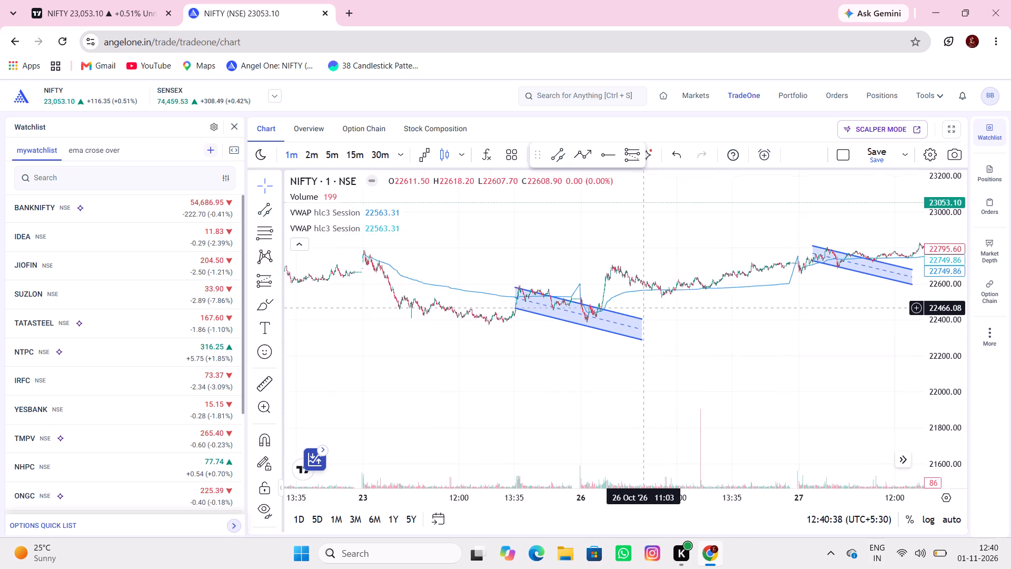
drag(644, 308, 755, 333)
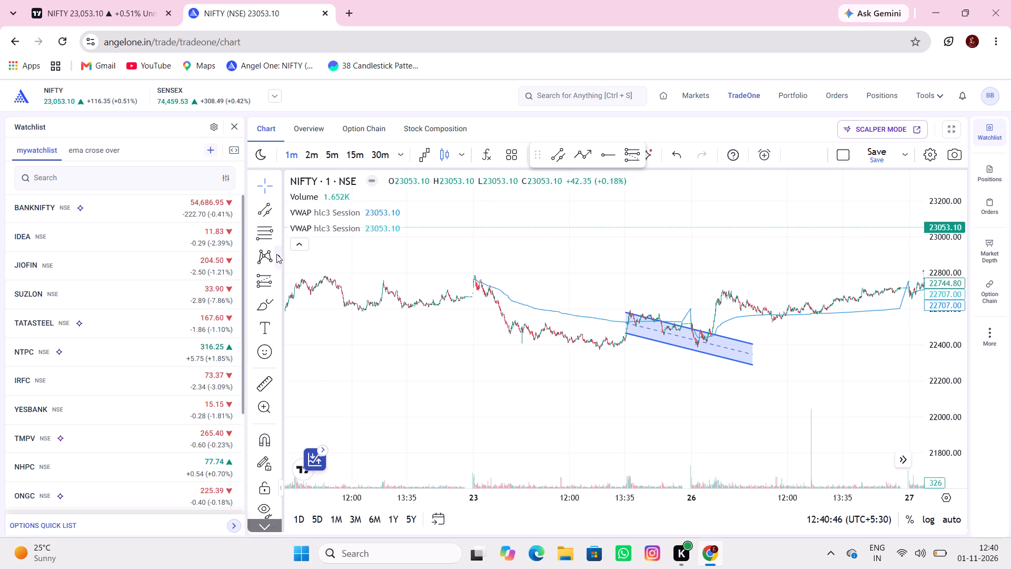
click(268, 211)
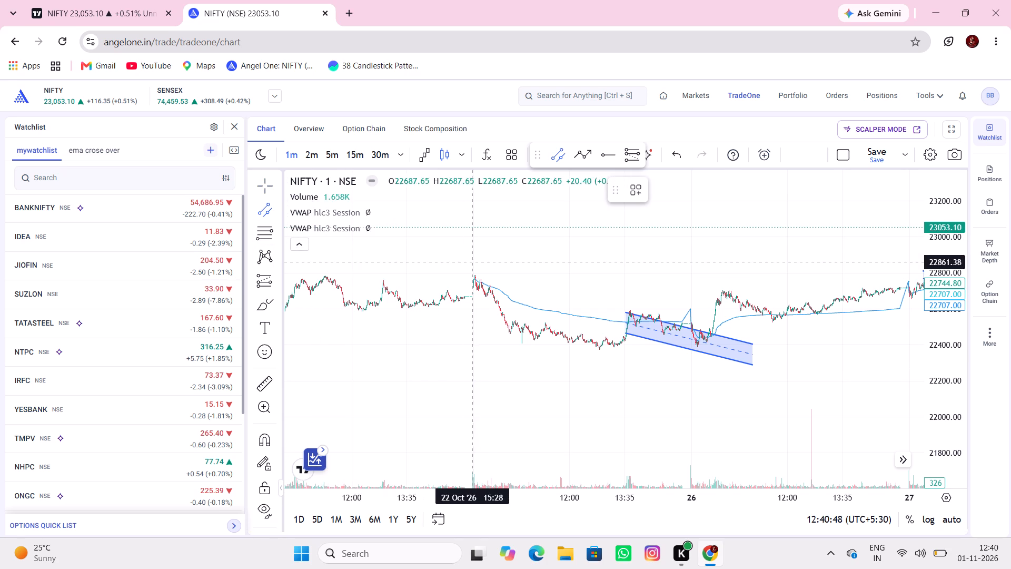
click(477, 278)
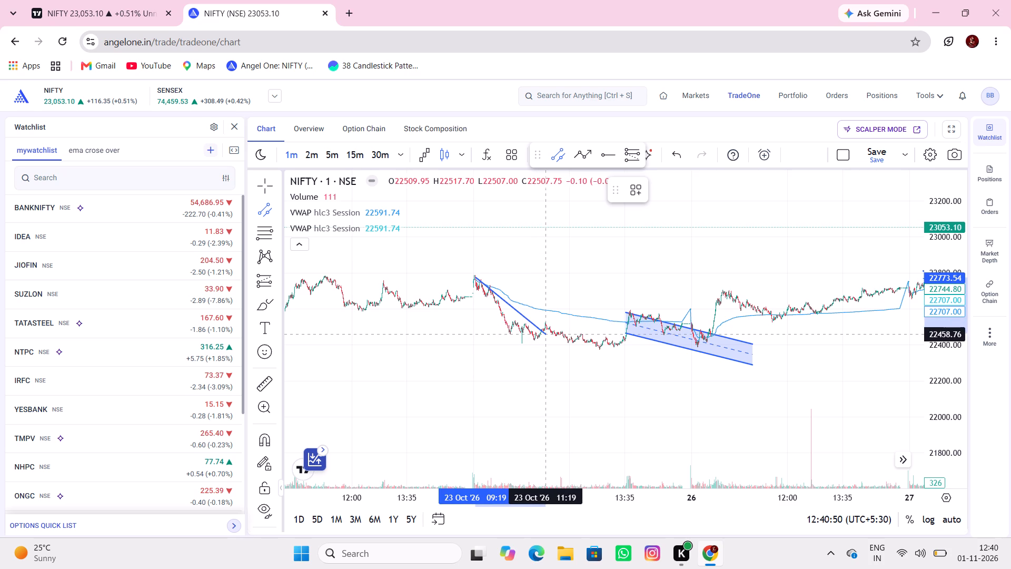
click(546, 335)
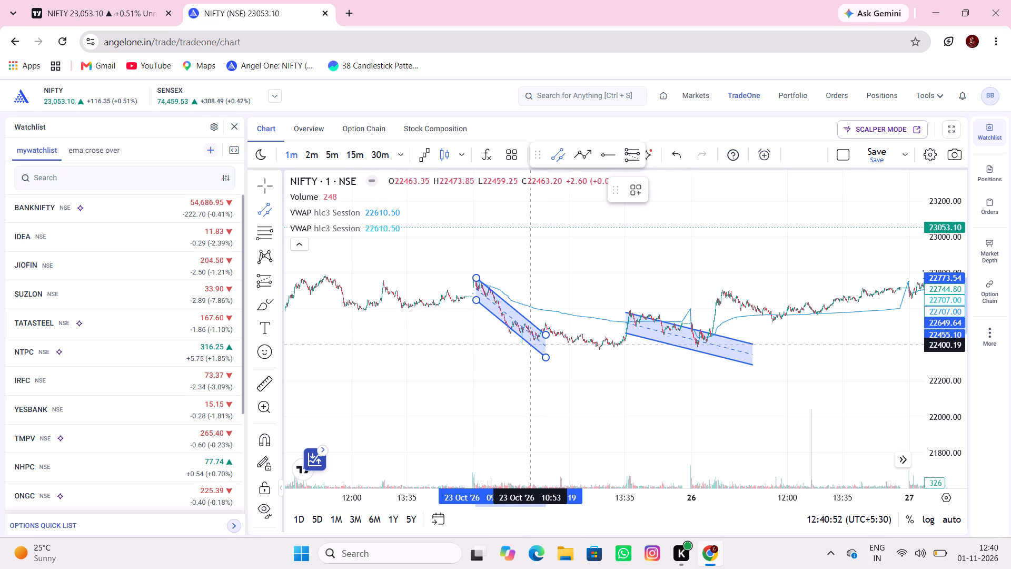
click(531, 345)
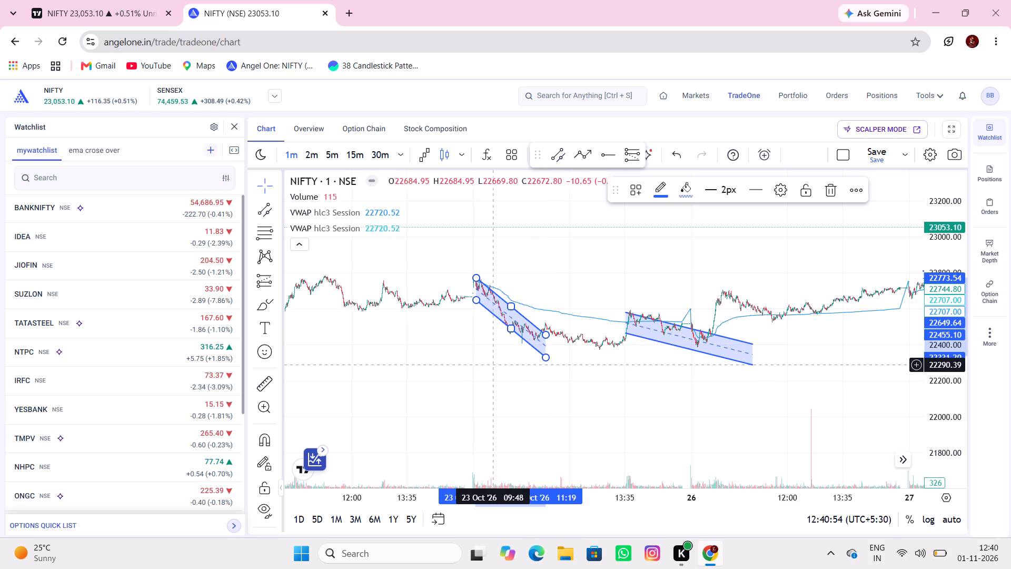
Draw a narrow downward parallel channel on 23 October from about 11:18 near 22539 to about 13:36 near 22380.
drag(493, 365, 528, 351)
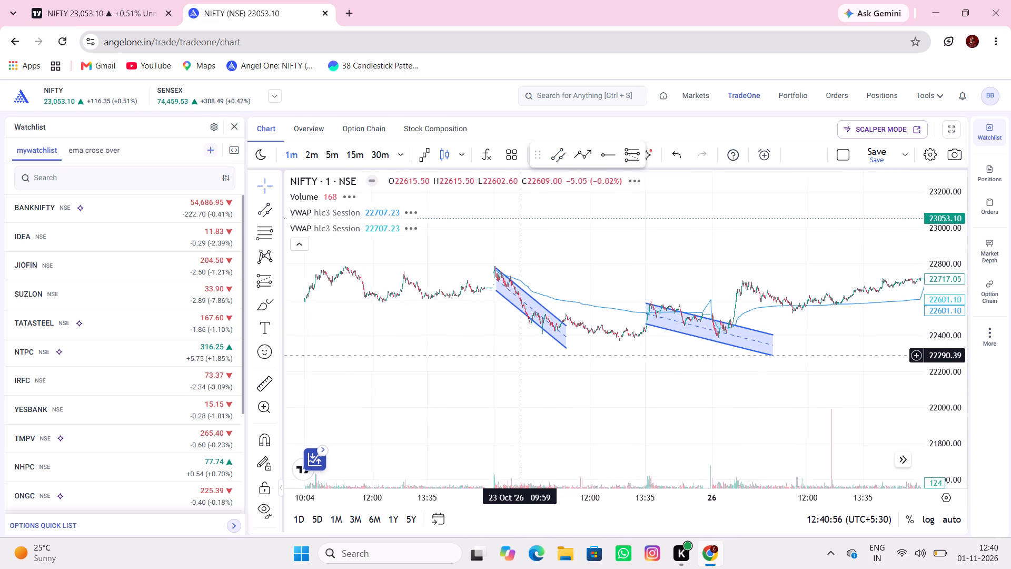
drag(528, 351, 533, 348)
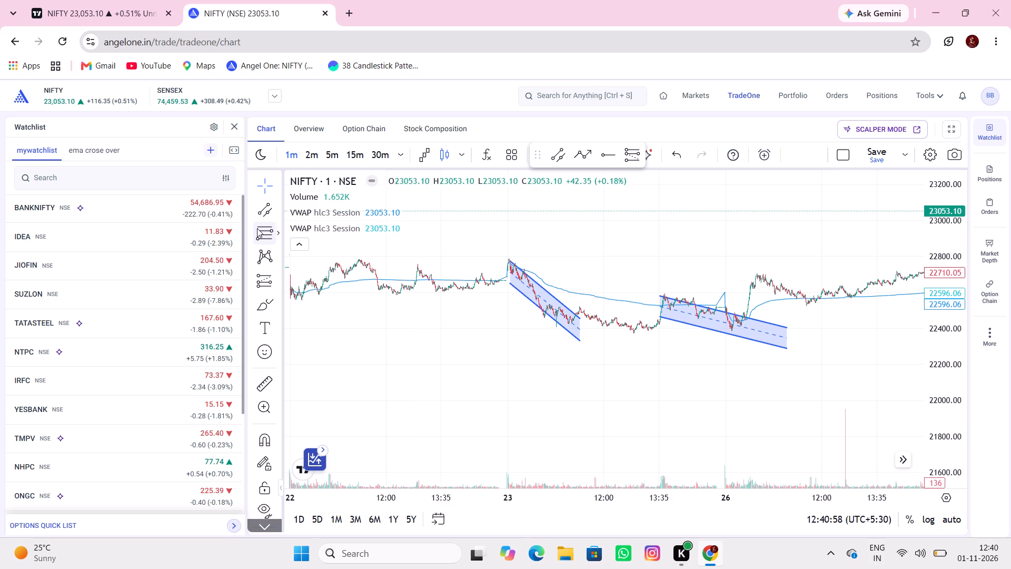
click(263, 205)
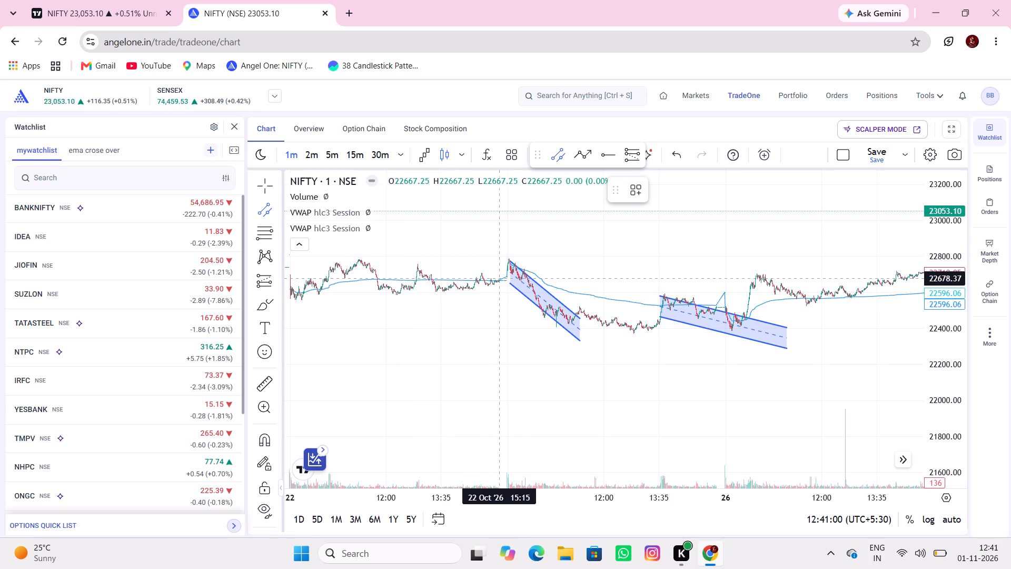
click(580, 303)
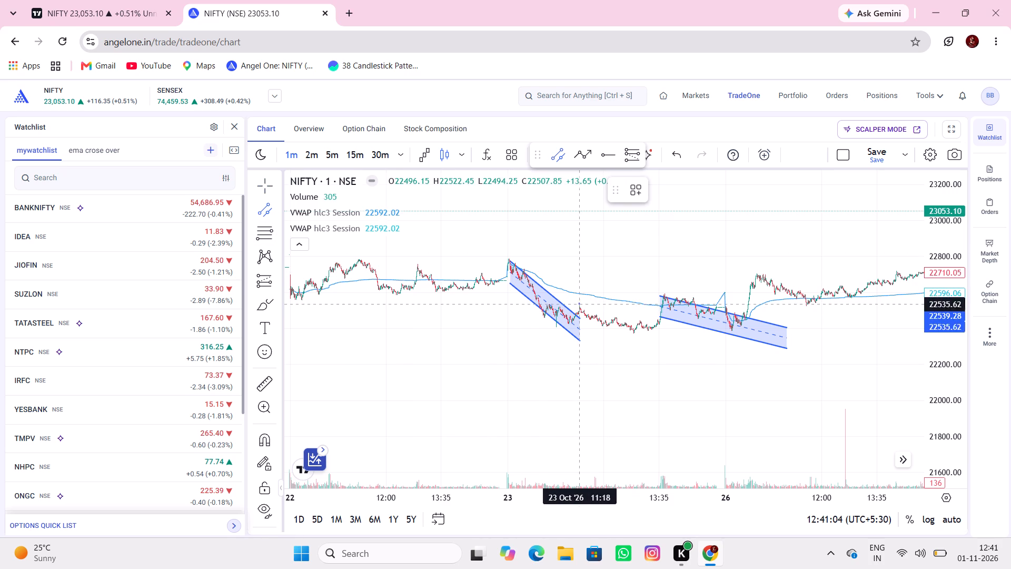
click(660, 331)
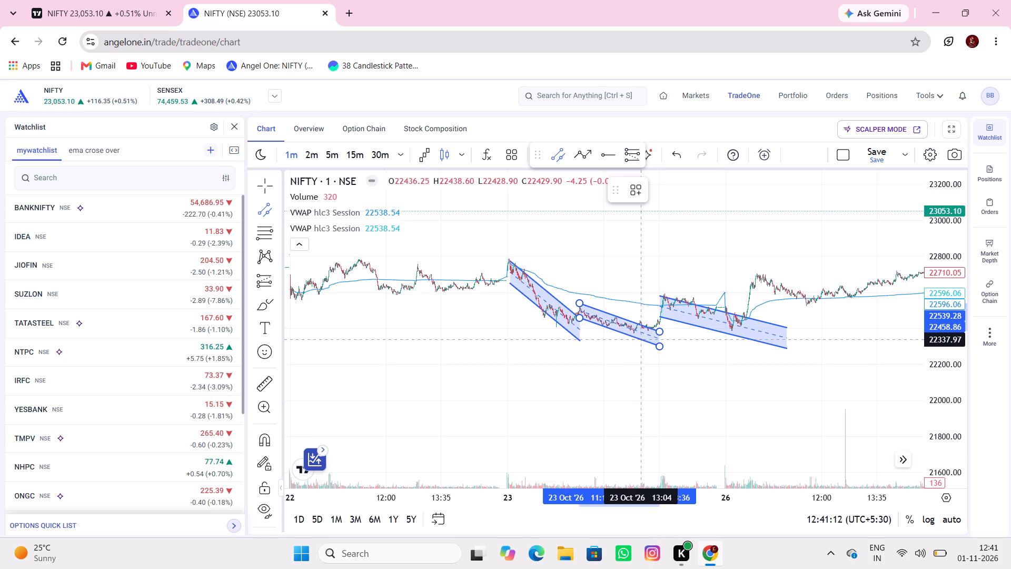
click(643, 337)
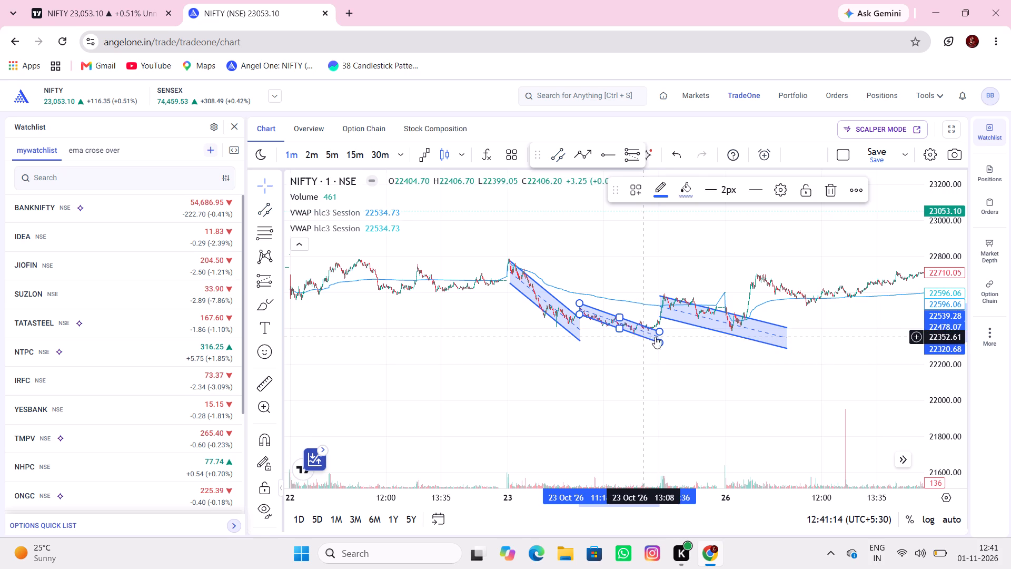
Draw a downward parallel channel over the 26 October pullback, from about 10:09 near 22726 to about 12:15 near 22543.
drag(710, 342, 473, 364)
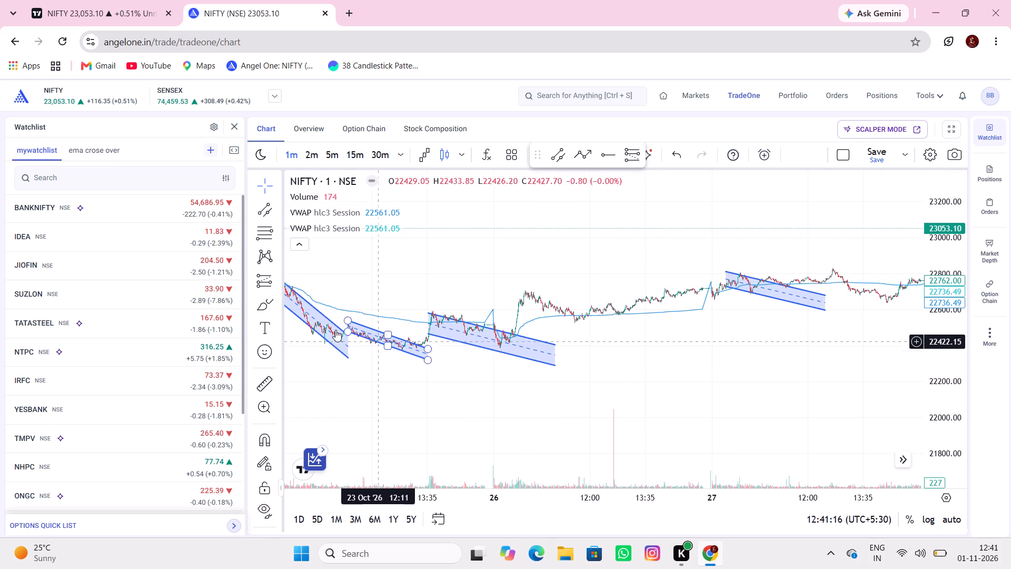
click(254, 218)
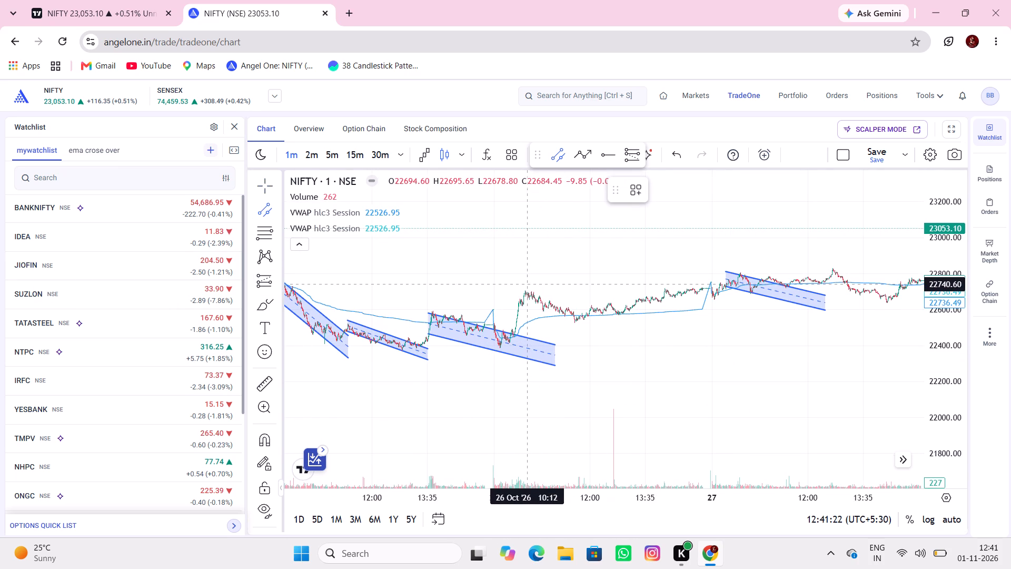
click(526, 287)
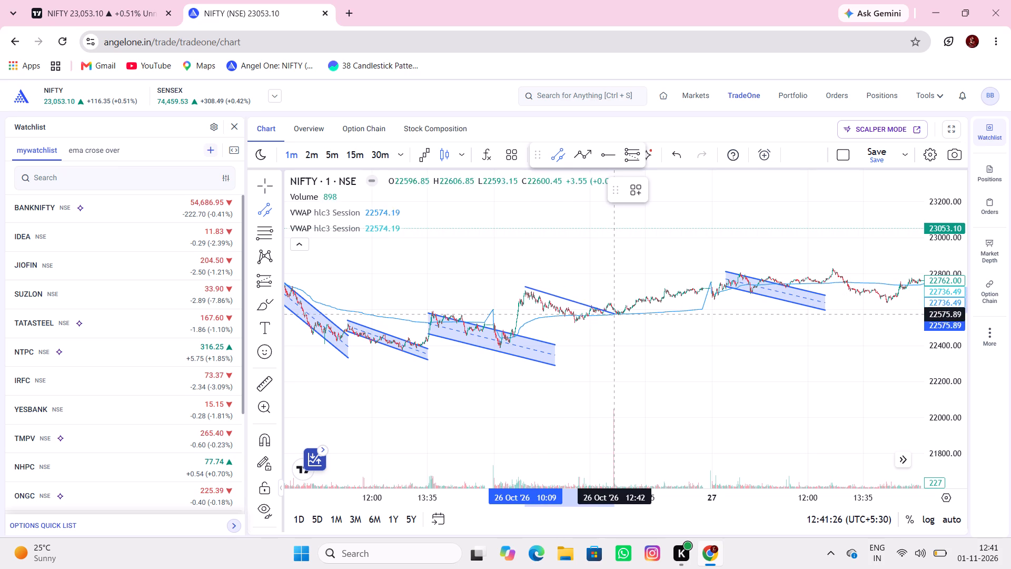
click(599, 320)
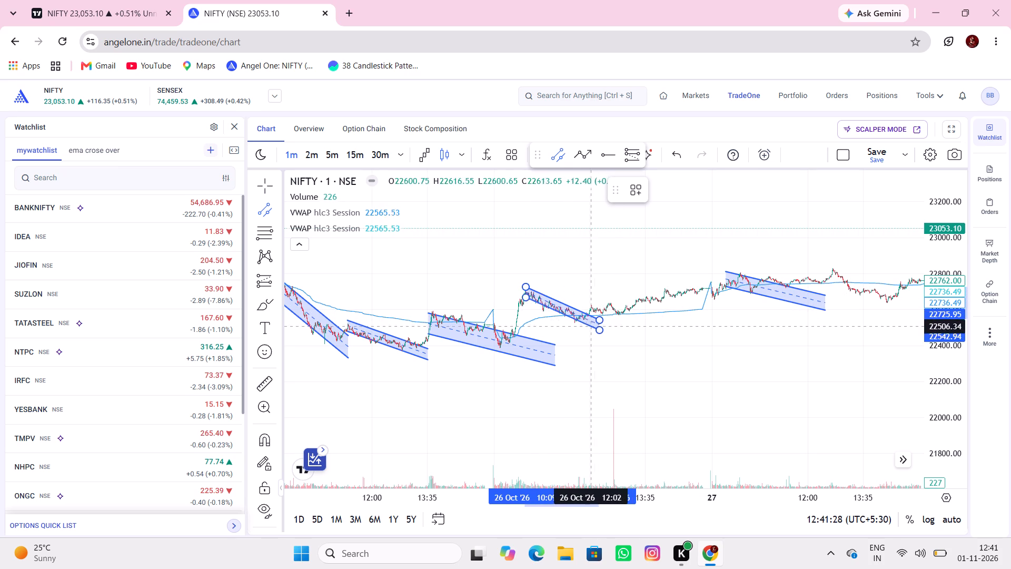
click(583, 332)
Examine the price action around the drawn channels up to 28 October, and back through the 21 October session.
drag(607, 329, 605, 330)
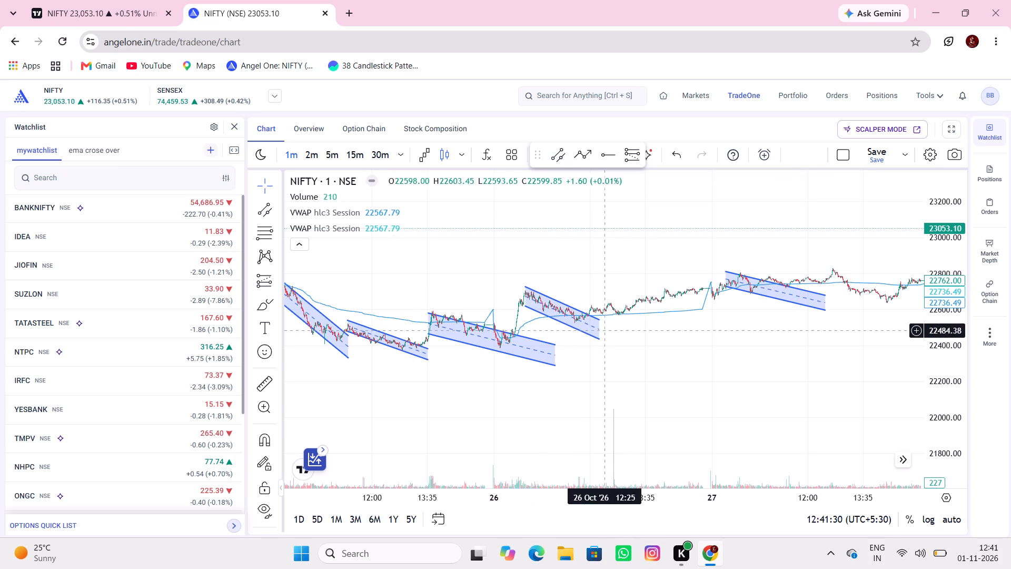
drag(605, 330, 509, 343)
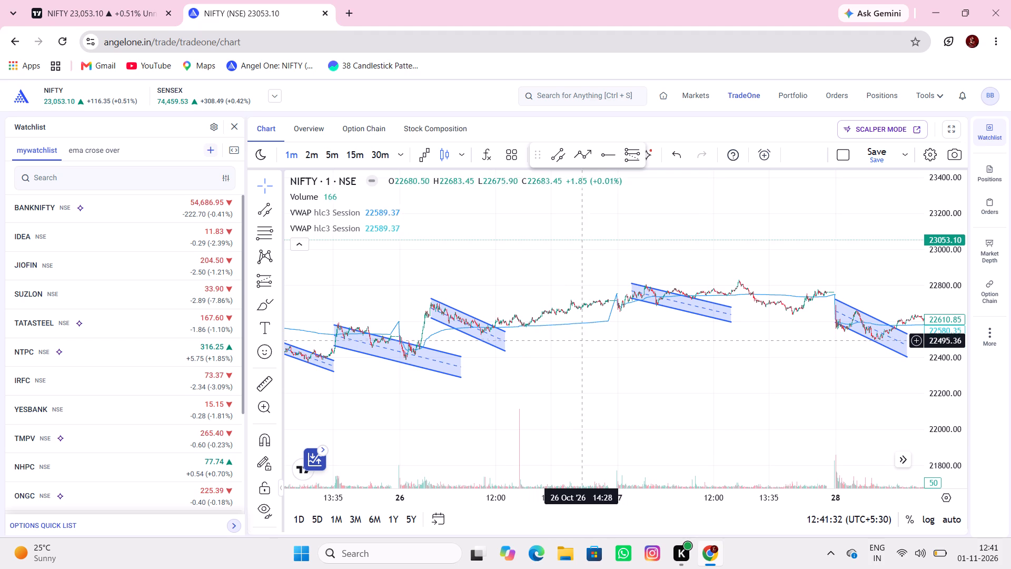
drag(578, 342, 534, 349)
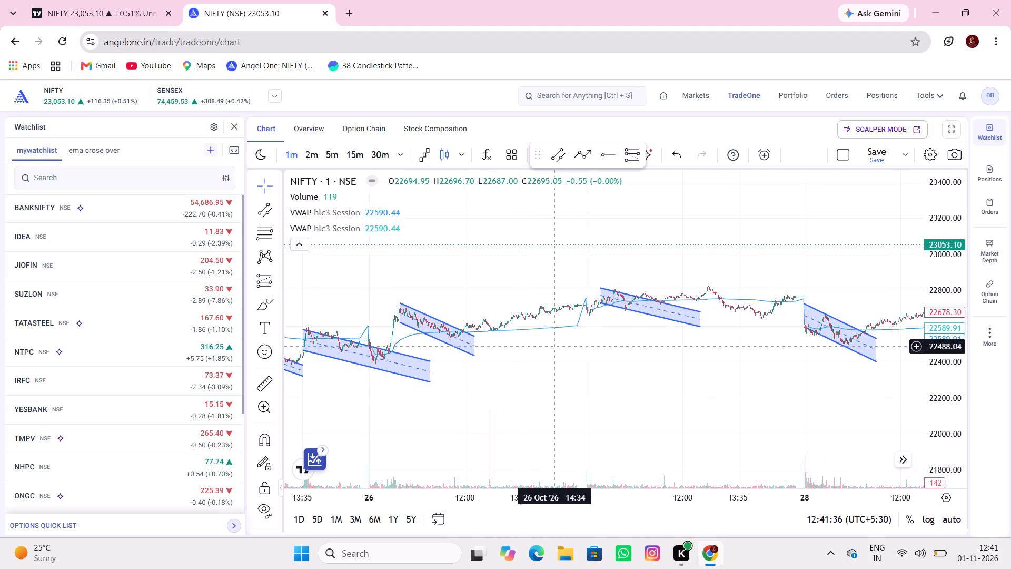
scroll(521, 233, down, 4)
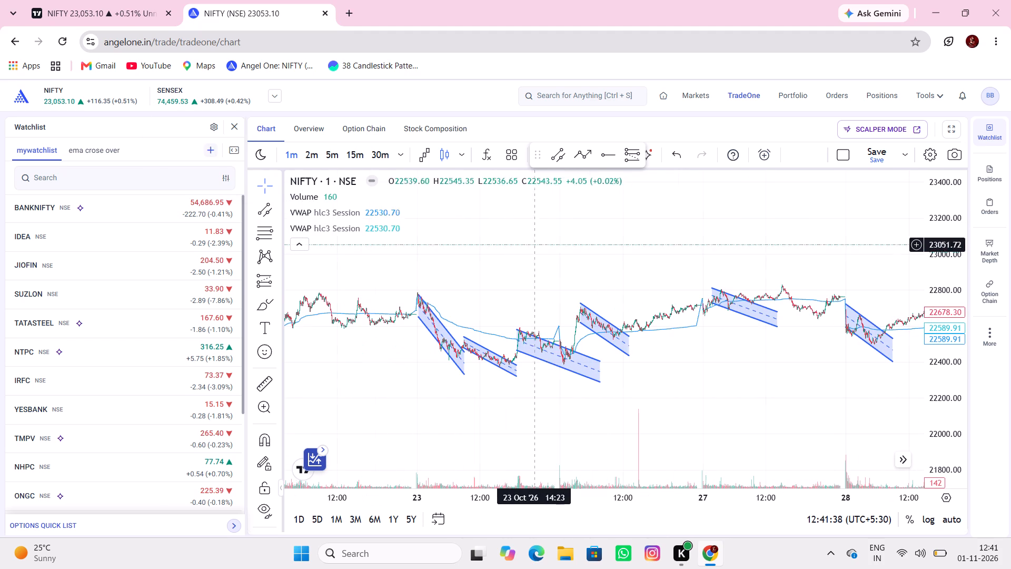
drag(488, 266, 778, 272)
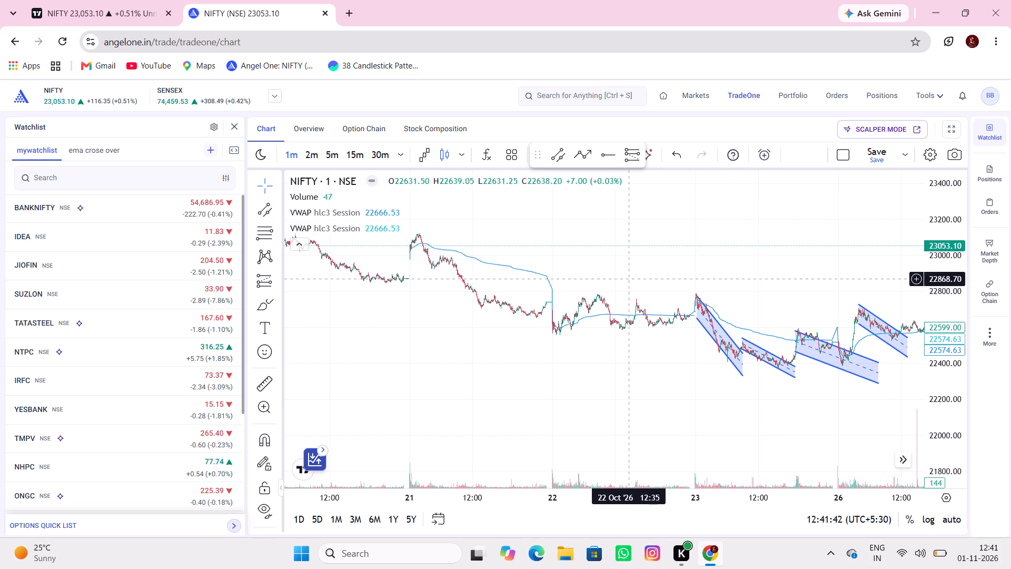
scroll(629, 279, up, 2)
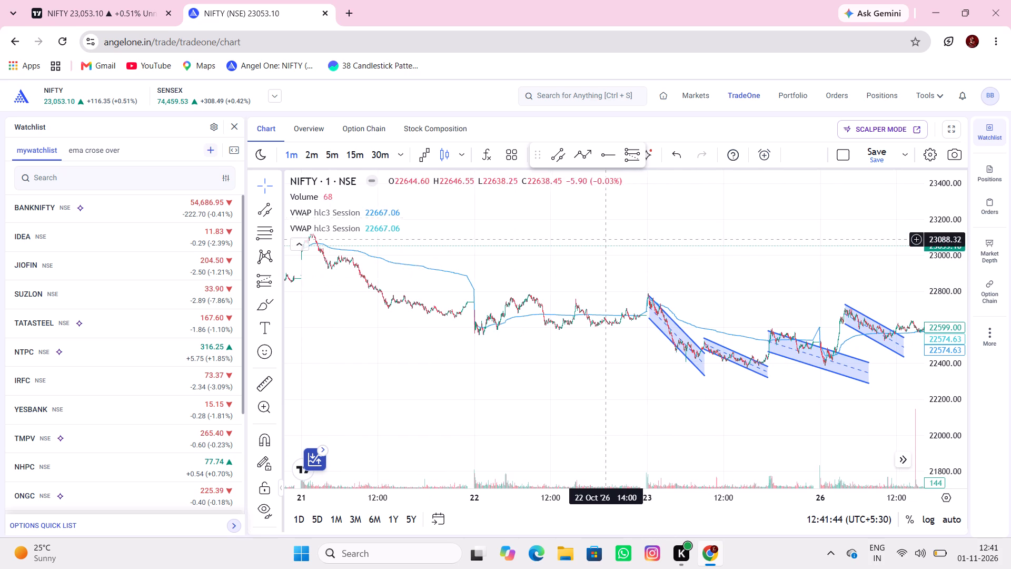
drag(591, 219, 686, 230)
drag(610, 243, 699, 258)
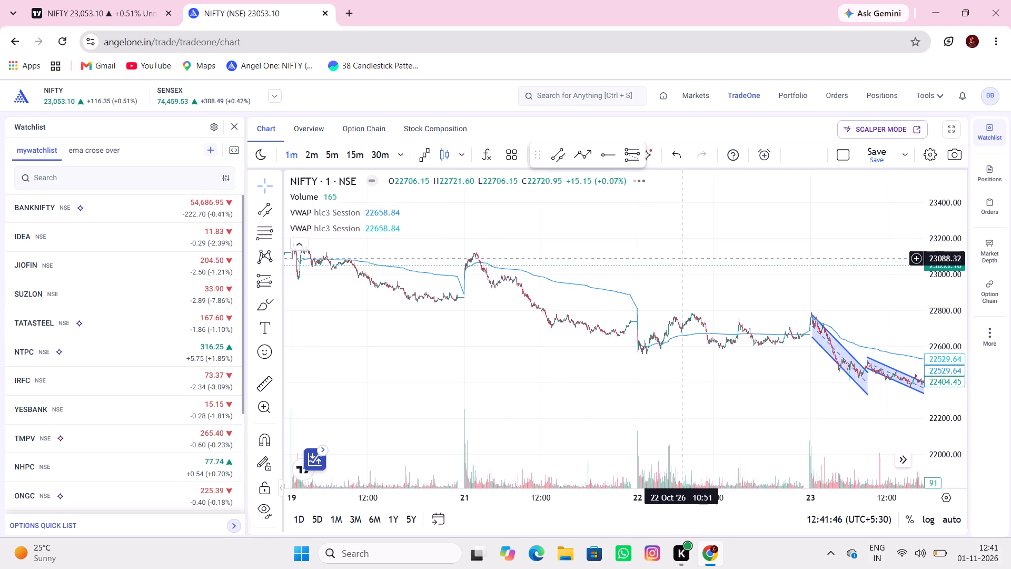
scroll(630, 264, up, 2)
drag(630, 263, 710, 250)
scroll(524, 263, up, 3)
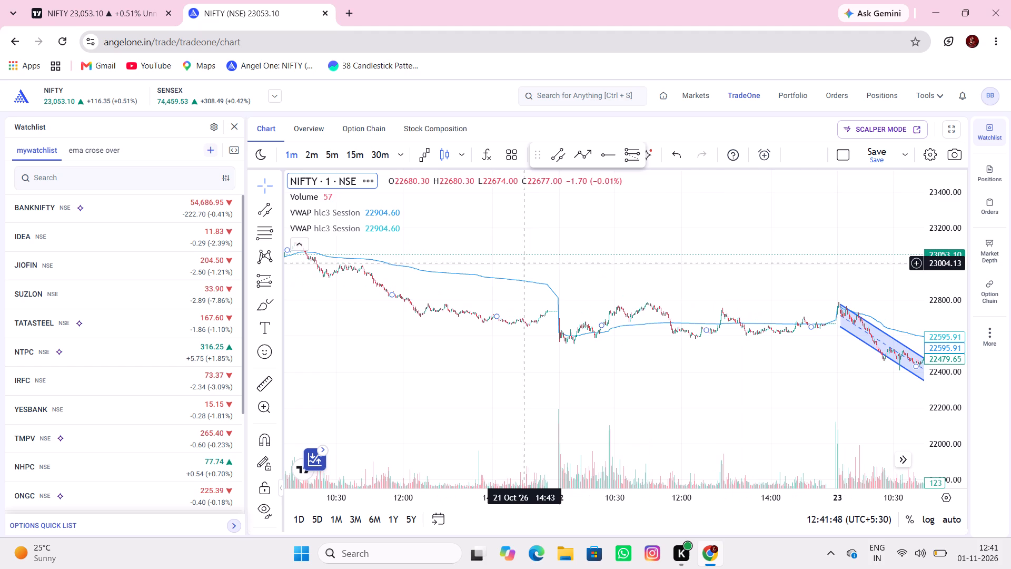
drag(507, 248, 713, 263)
scroll(551, 278, up, 3)
drag(543, 271, 564, 268)
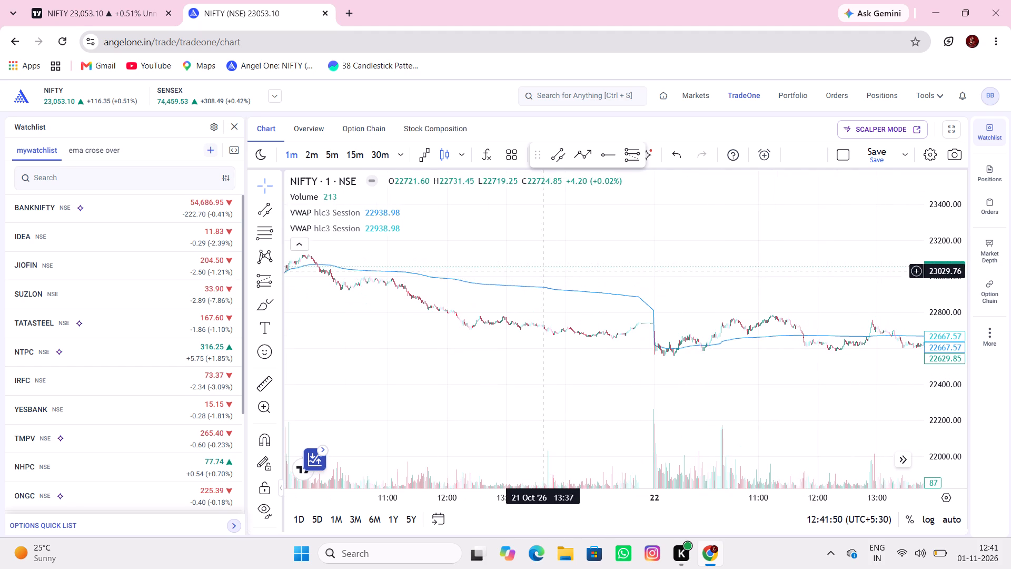
drag(564, 268, 687, 263)
drag(687, 263, 784, 269)
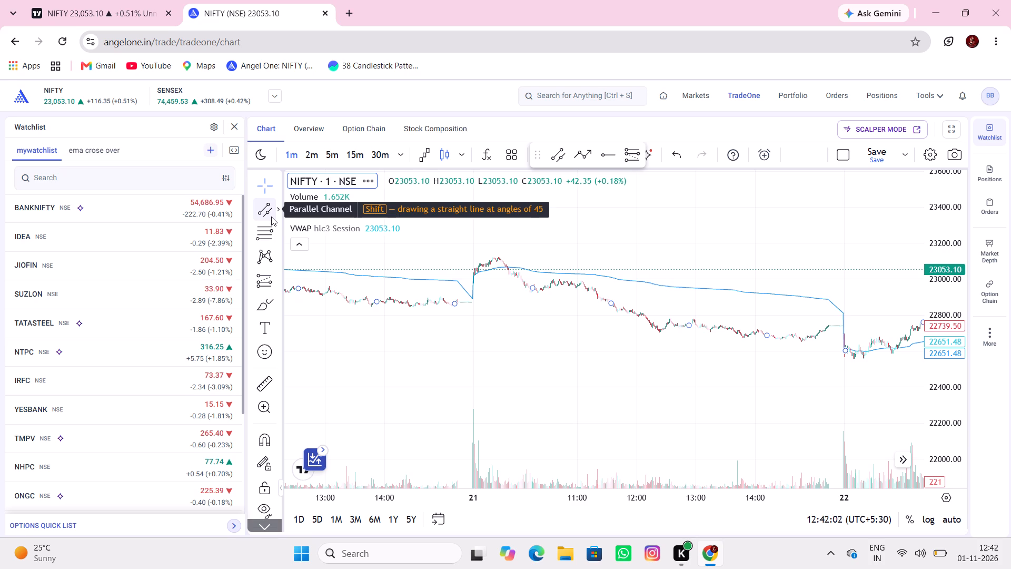
Draw a downward parallel channel from the 21 October morning high, about 09:40 near 23129, to about 10:50 near 22850.
click(271, 217)
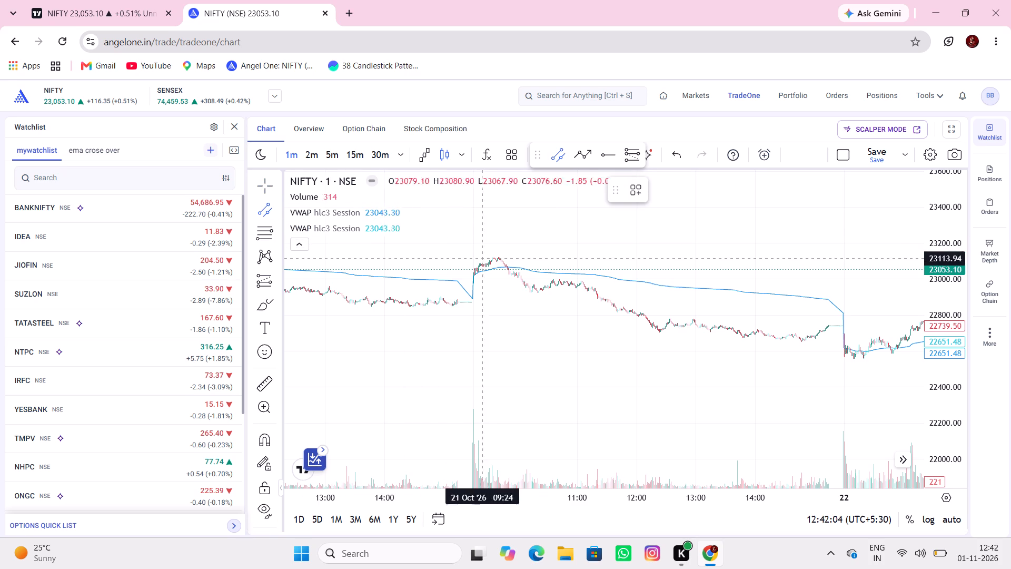
drag(499, 256, 510, 269)
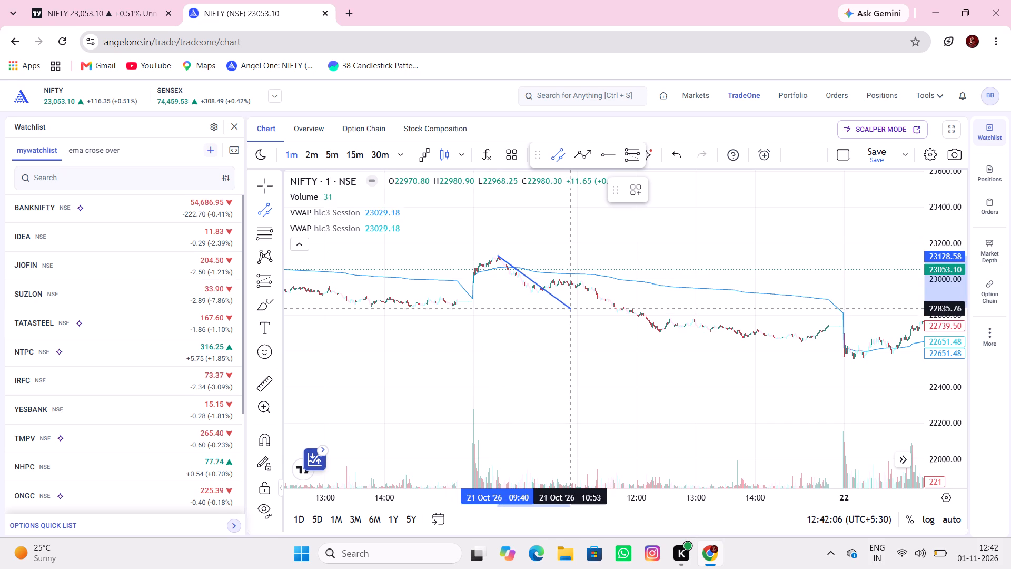
click(569, 306)
click(549, 313)
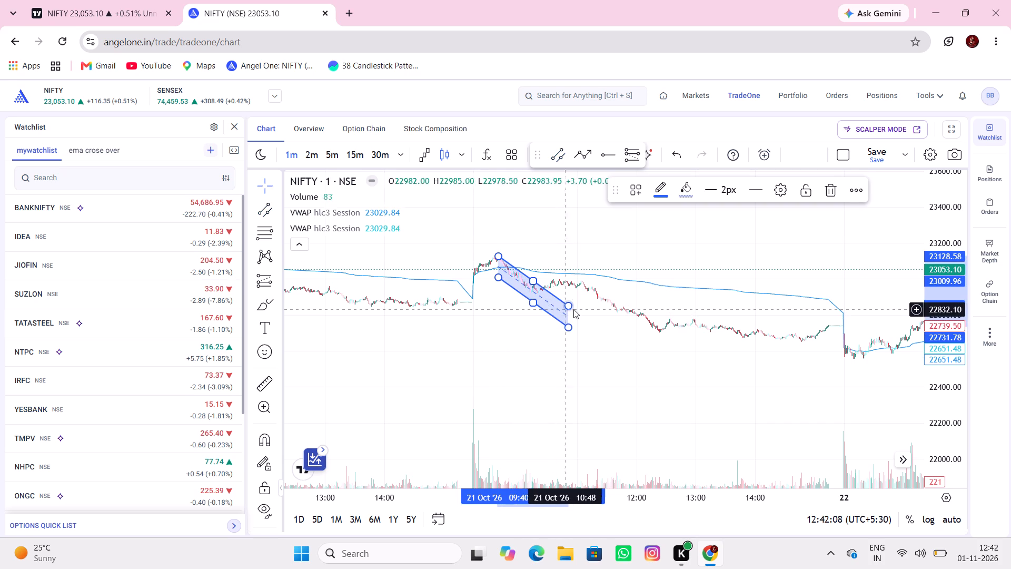
Draw a downward parallel channel over the later 21 October decline, from about 11:07 near 23011 to about 12:41 near 22690.
drag(579, 310, 419, 287)
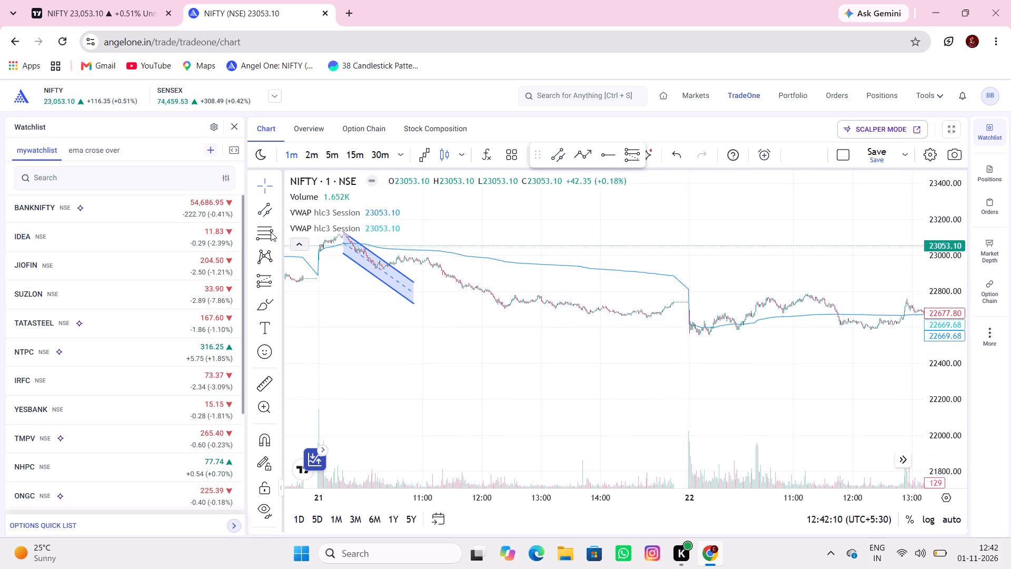
click(252, 206)
click(264, 205)
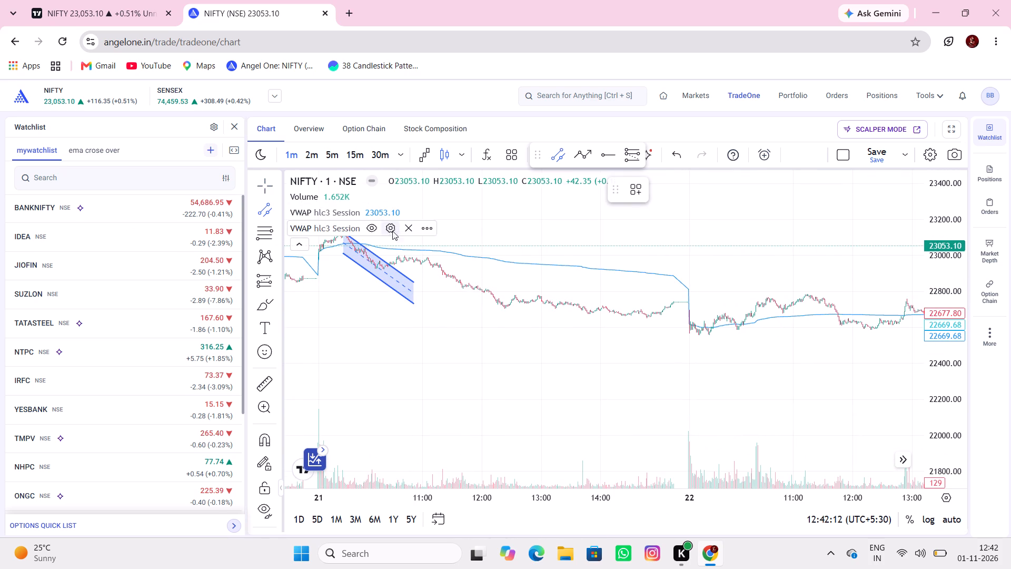
click(430, 253)
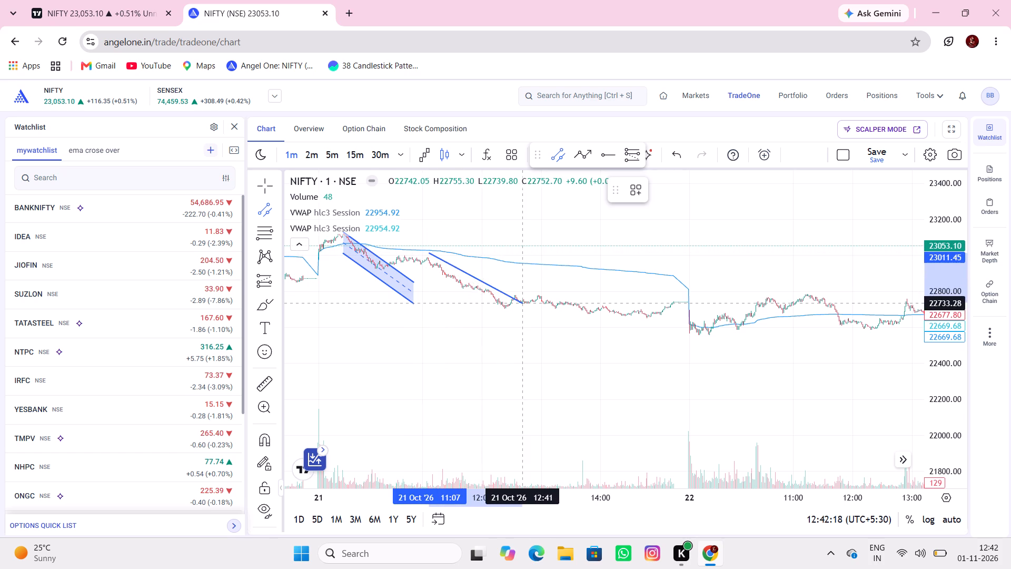
click(523, 311)
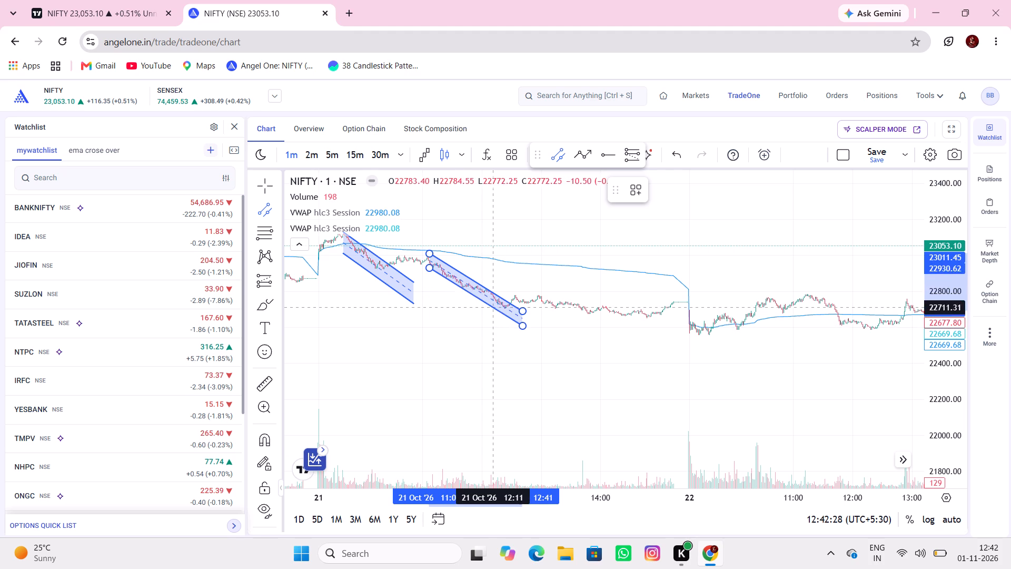
click(493, 307)
Draw a downward parallel channel on 19 October from about 11:26 near 23088 to about 12:15 near 22931.
drag(464, 347, 649, 386)
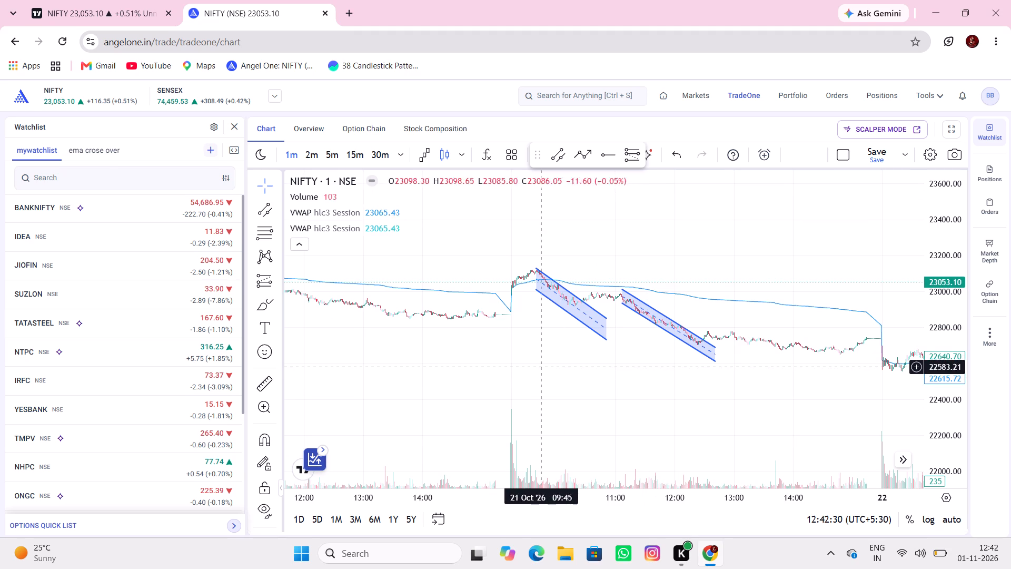
drag(589, 347, 666, 329)
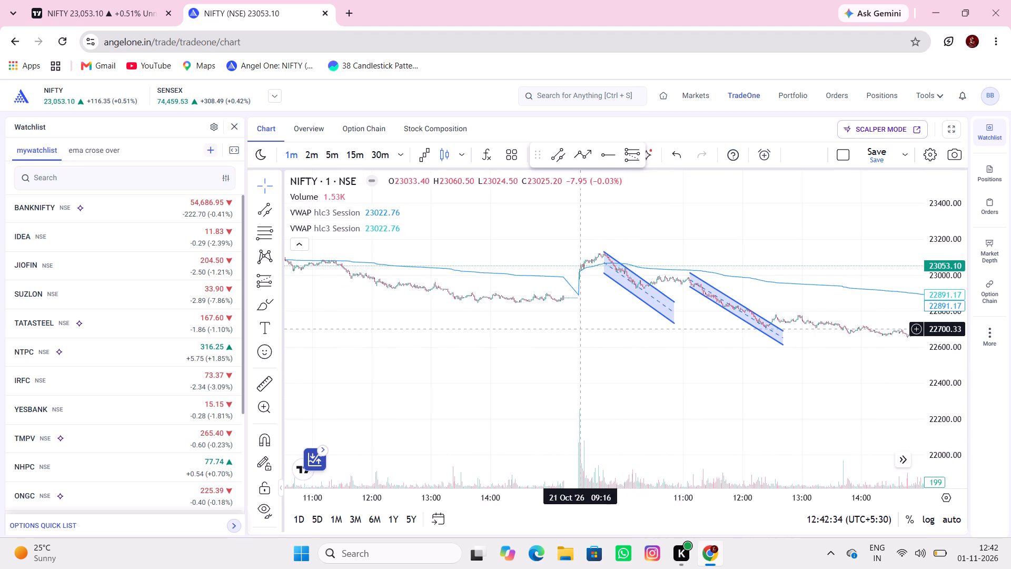
drag(581, 329, 645, 309)
click(523, 316)
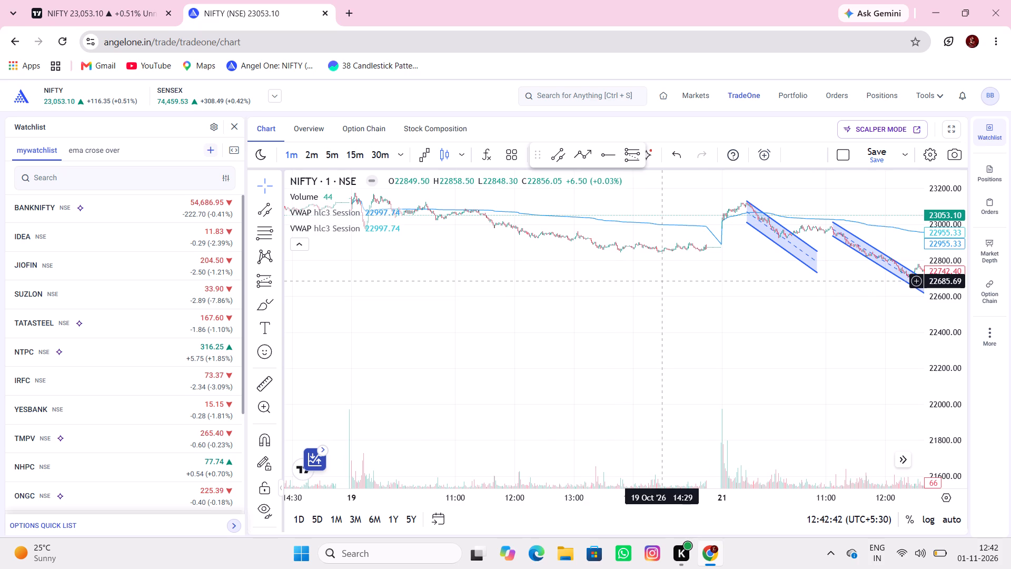
drag(612, 273, 685, 252)
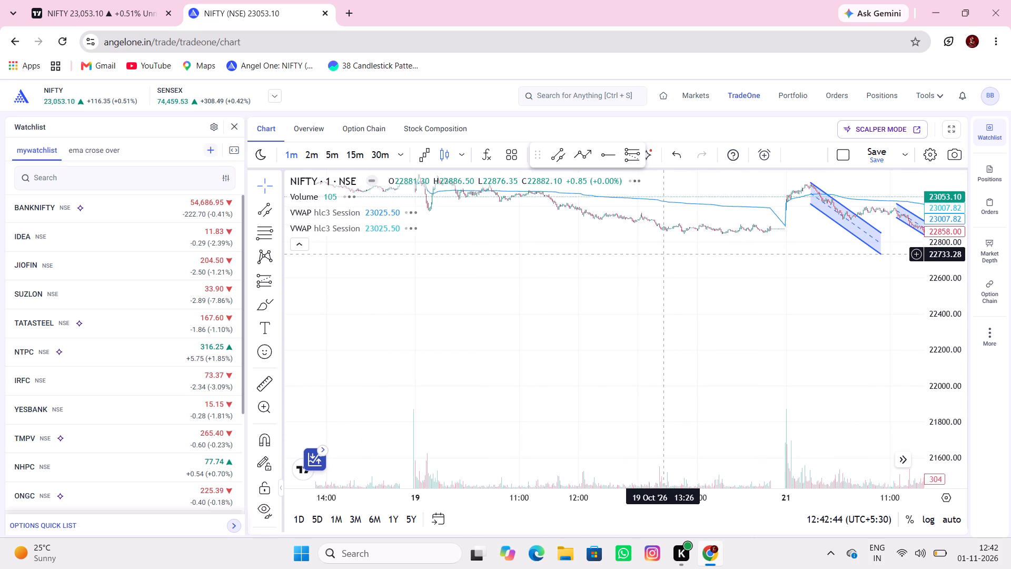
drag(664, 254, 683, 377)
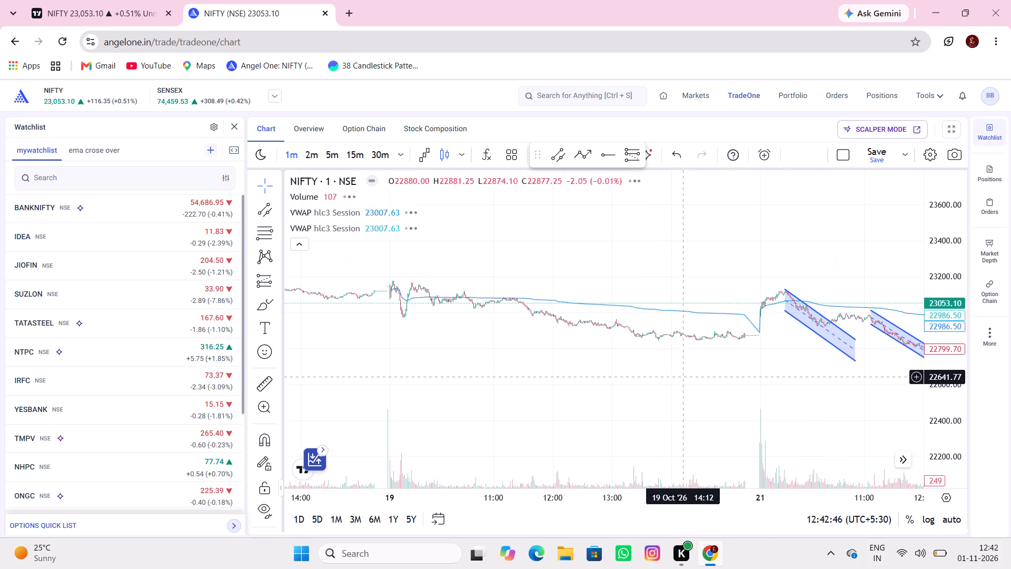
scroll(894, 361, up, 4)
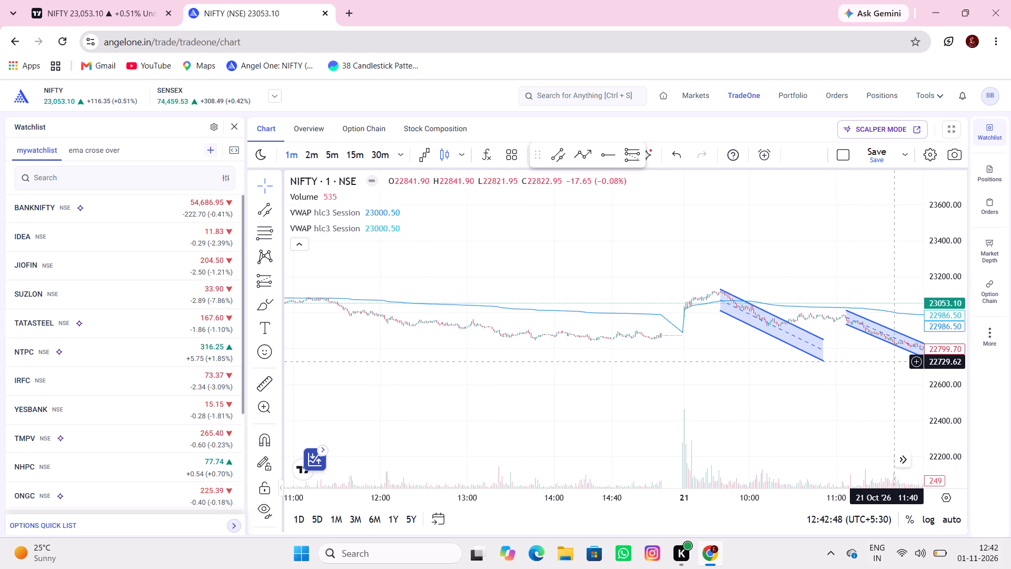
scroll(894, 362, up, 2)
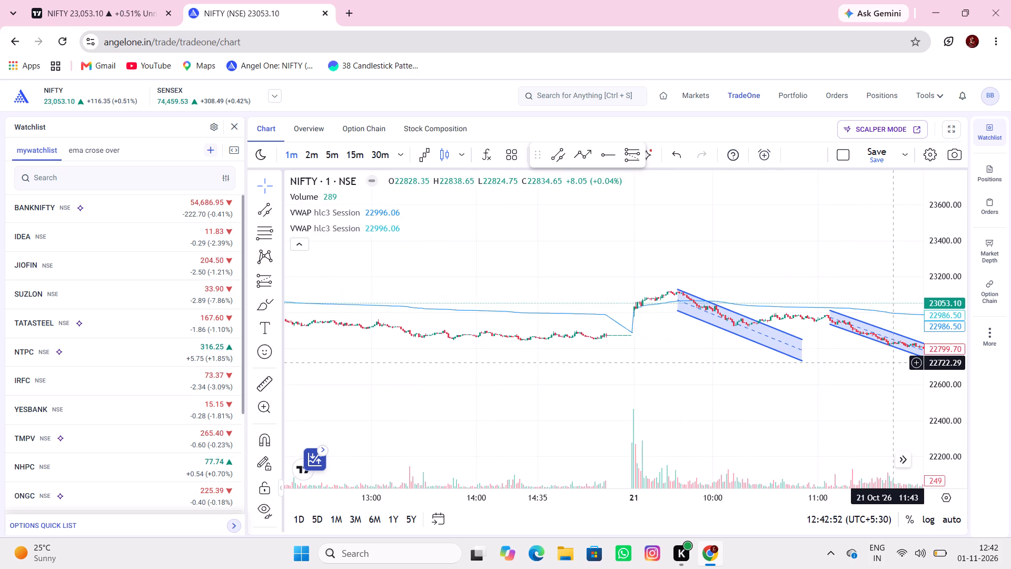
drag(805, 354, 946, 354)
drag(676, 315, 747, 301)
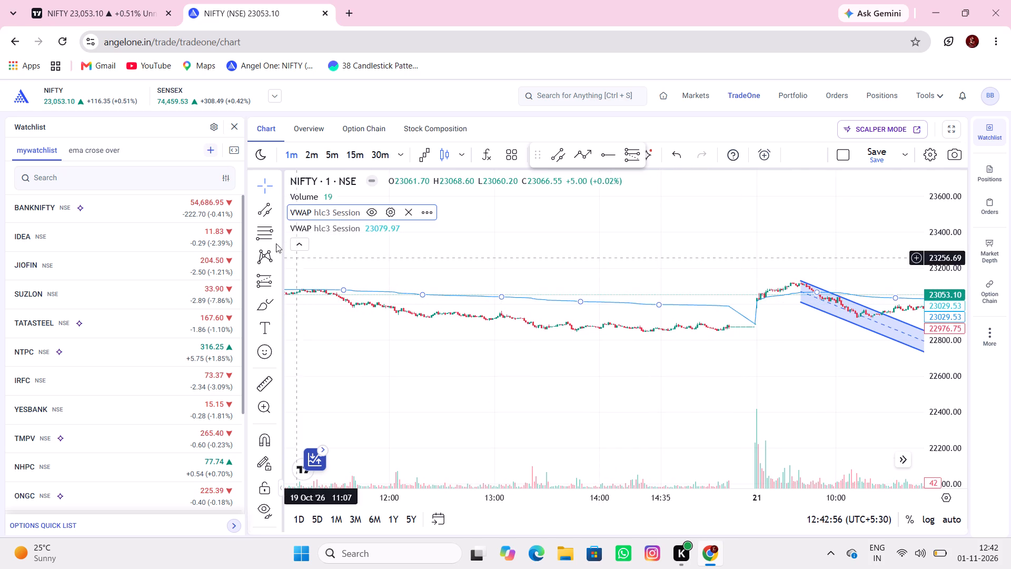
click(261, 218)
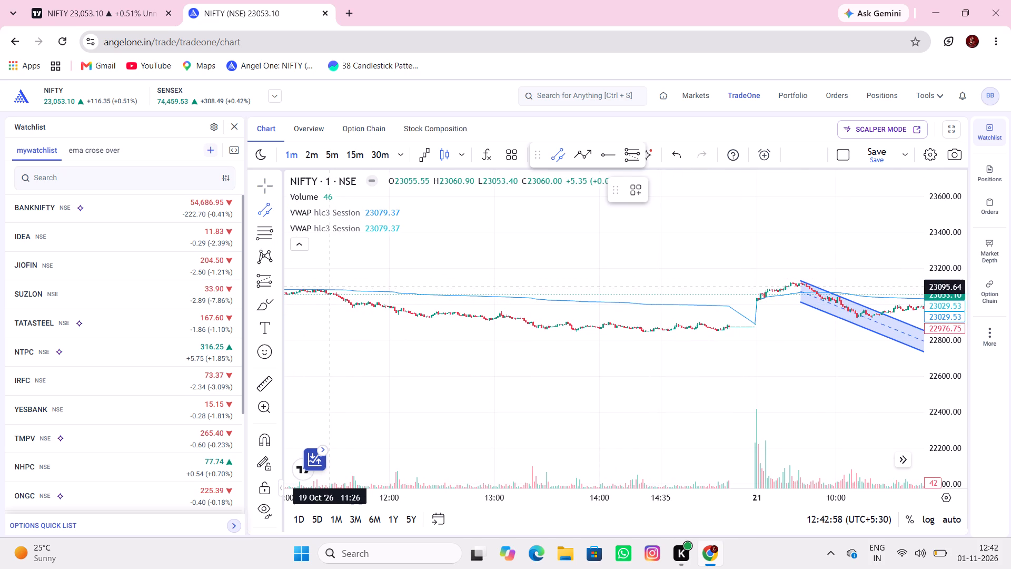
click(330, 288)
click(416, 317)
click(399, 335)
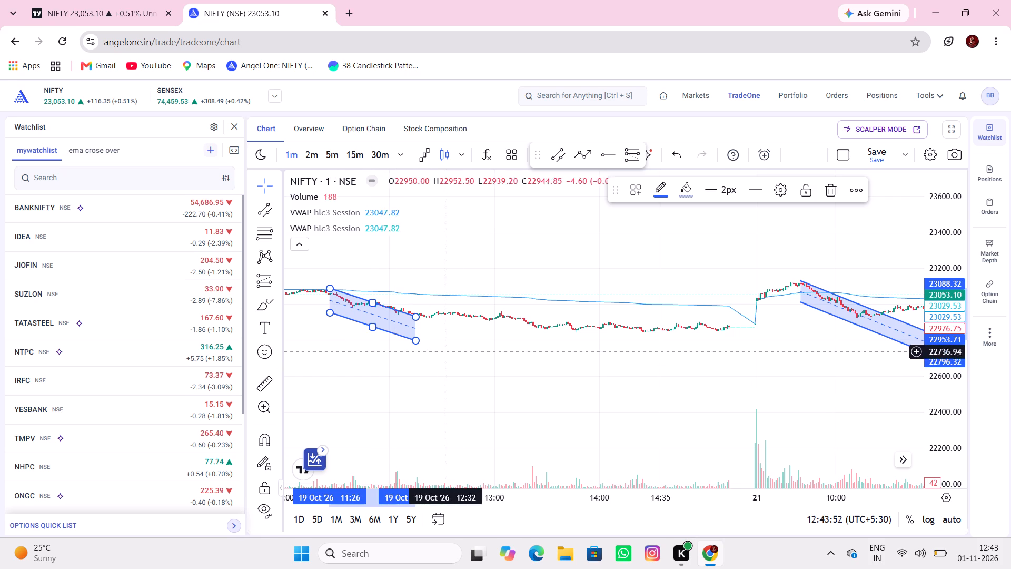
Draw a narrow downward parallel channel on 19 October from about 13:03 near 22957 to 13:41 near 22814, and nudge it slightly up and right.
drag(491, 344, 511, 351)
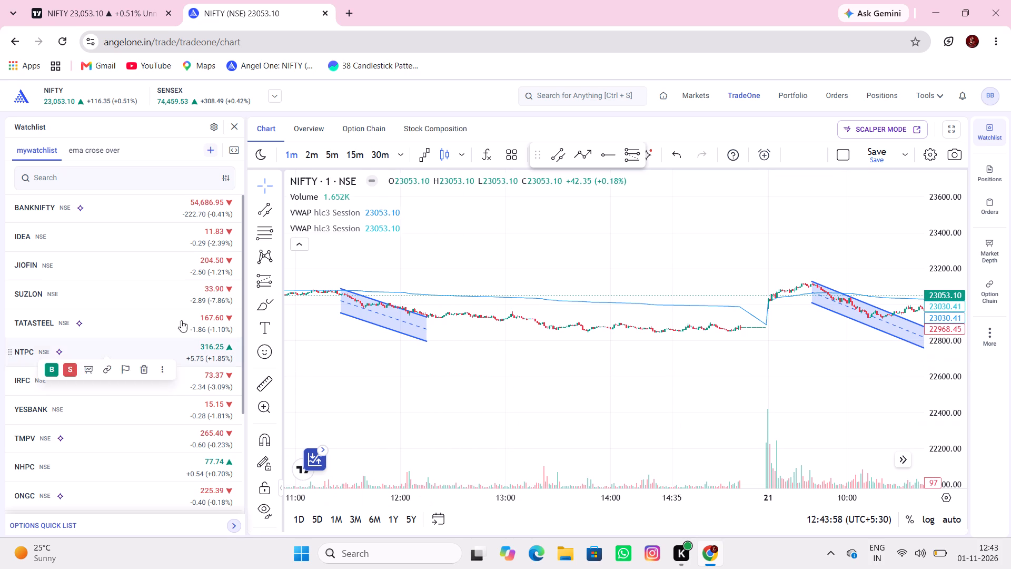
click(268, 210)
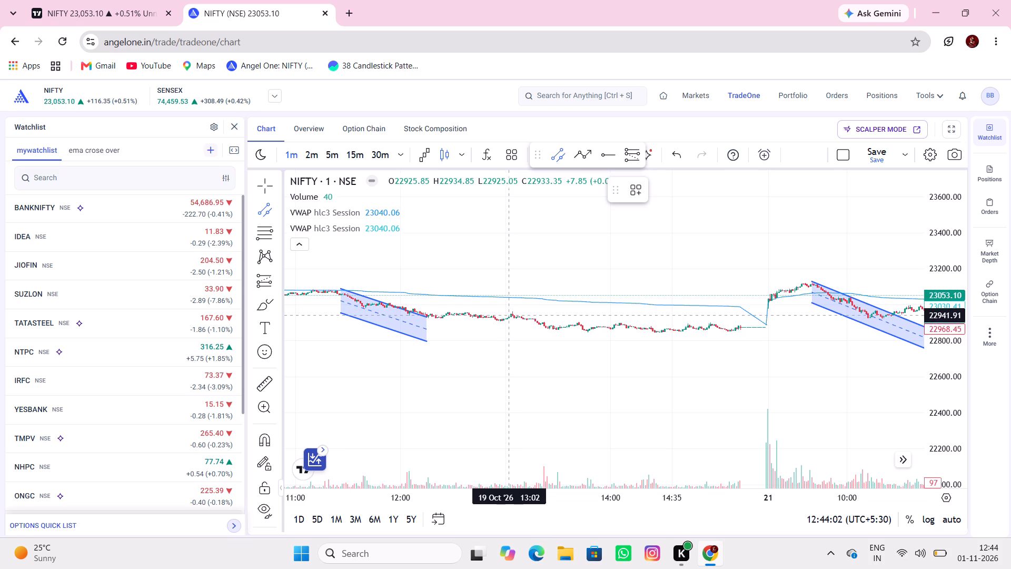
click(511, 312)
click(578, 338)
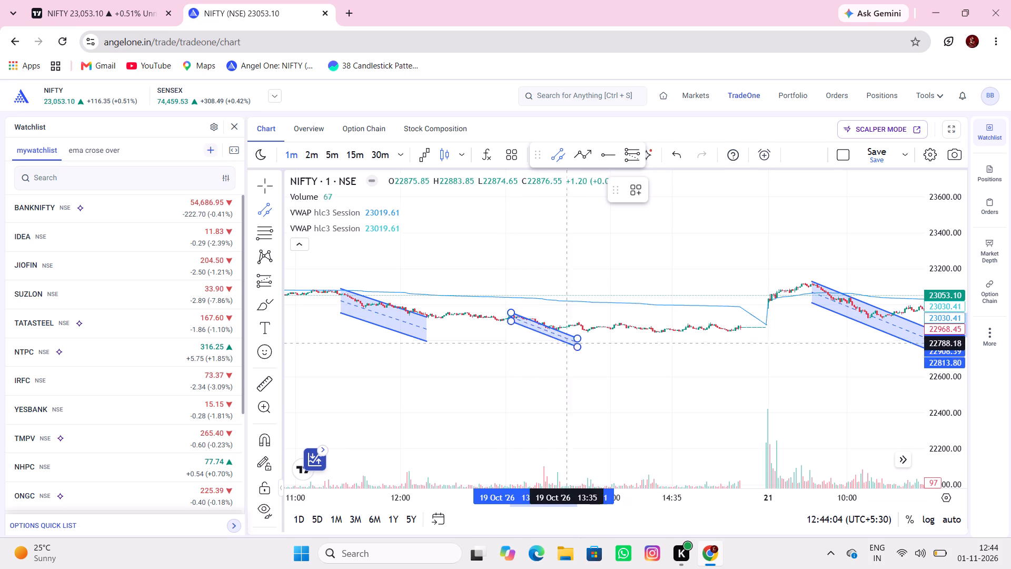
click(561, 340)
drag(559, 330, 560, 330)
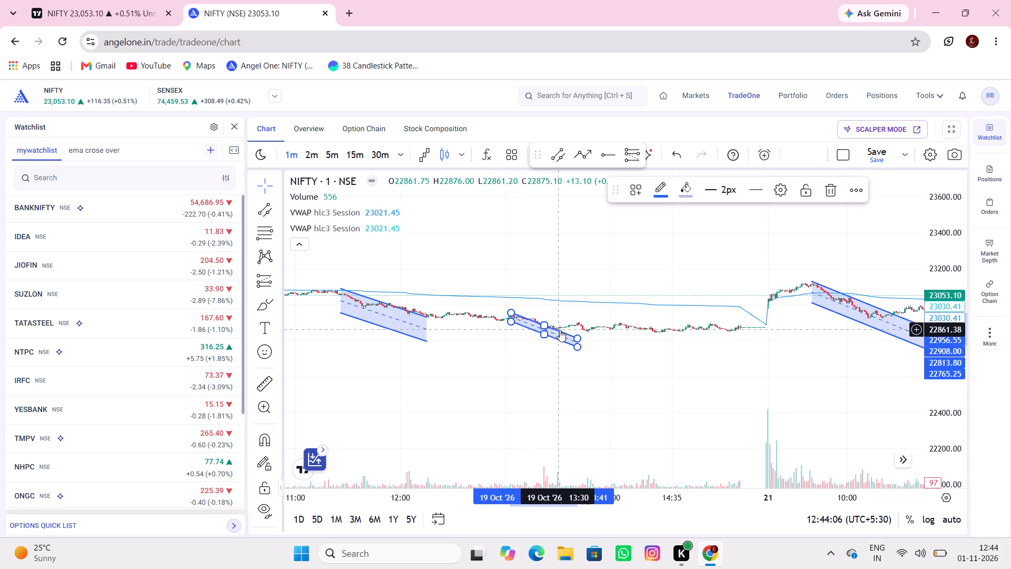
drag(560, 330, 566, 327)
Draw a steep downward parallel channel over the 19 October opening drop, from about 09:19 near 23187 to about 09:37 near 22964.
drag(560, 341, 599, 338)
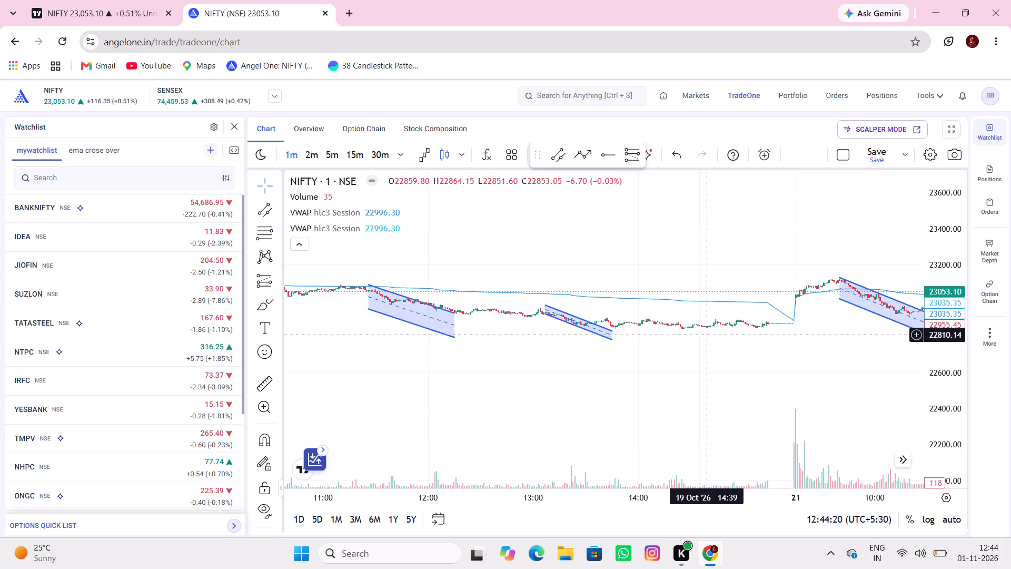
drag(688, 348, 746, 333)
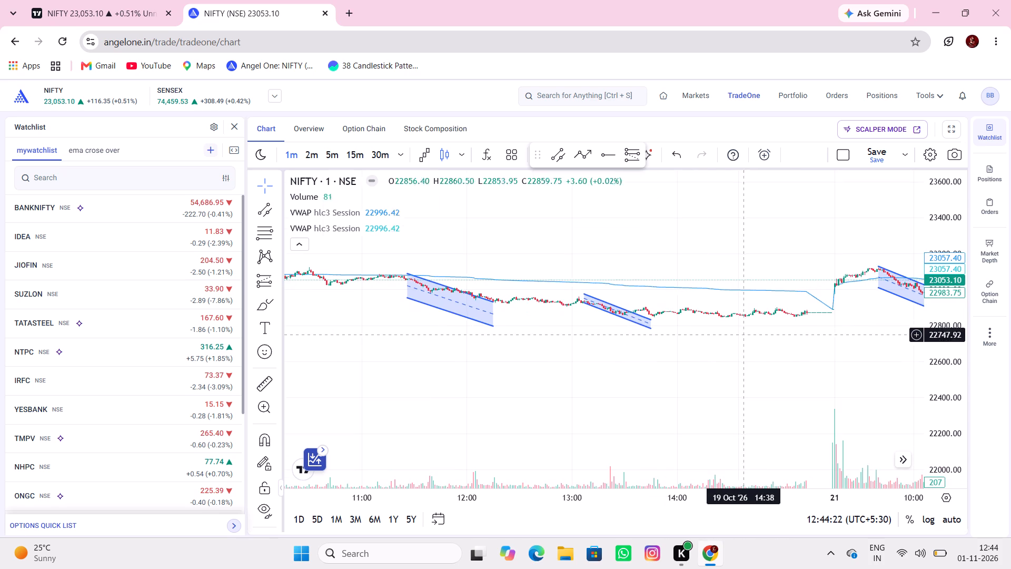
drag(513, 368, 718, 403)
scroll(697, 420, down, 2)
drag(543, 375, 562, 376)
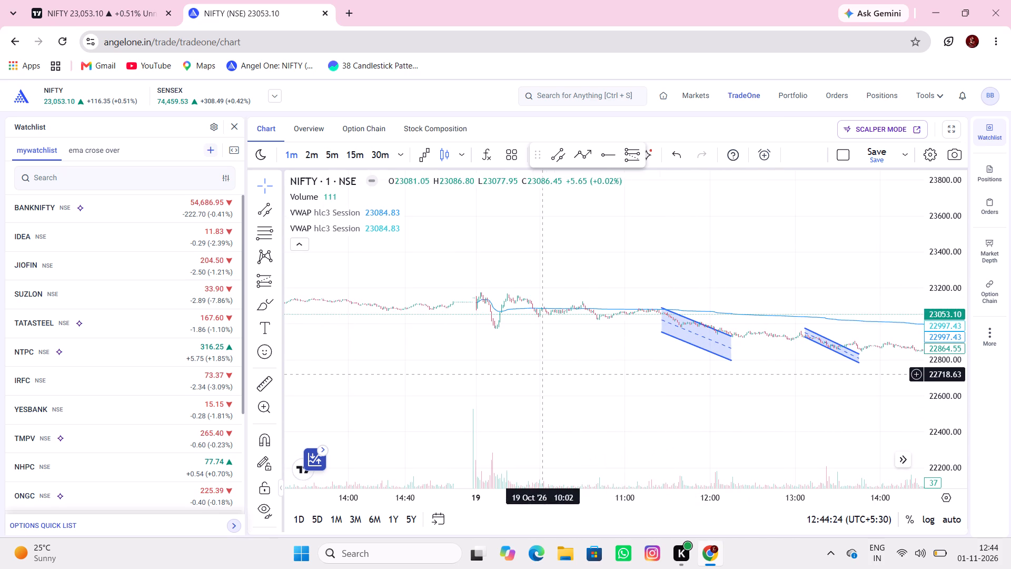
drag(562, 376, 692, 407)
scroll(602, 419, up, 6)
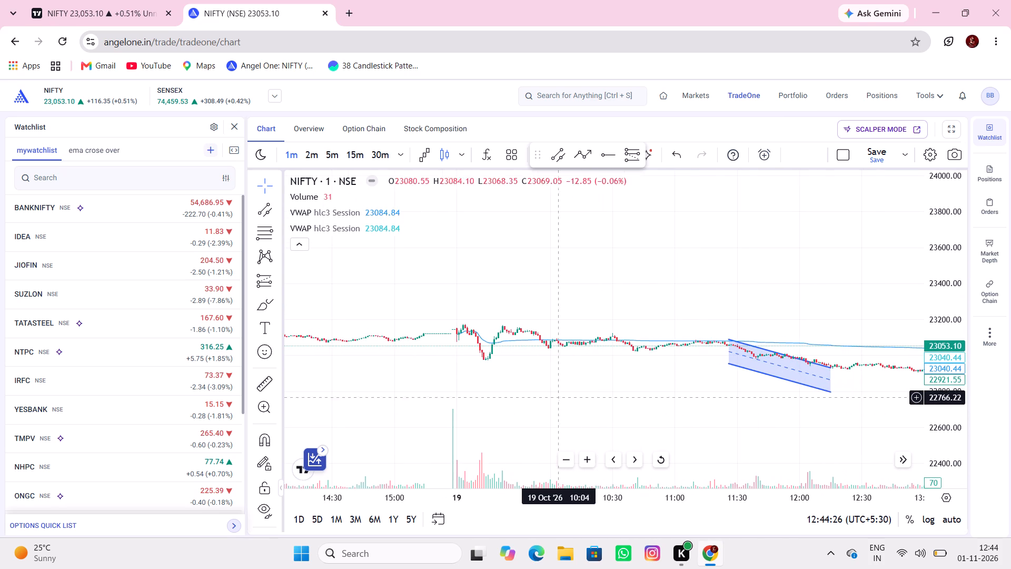
drag(520, 379, 597, 355)
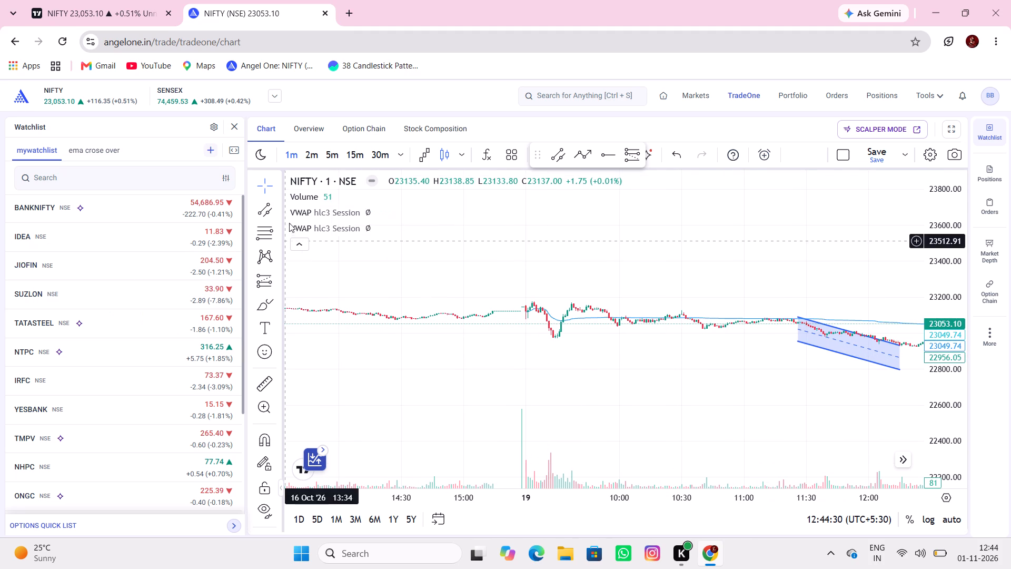
click(266, 214)
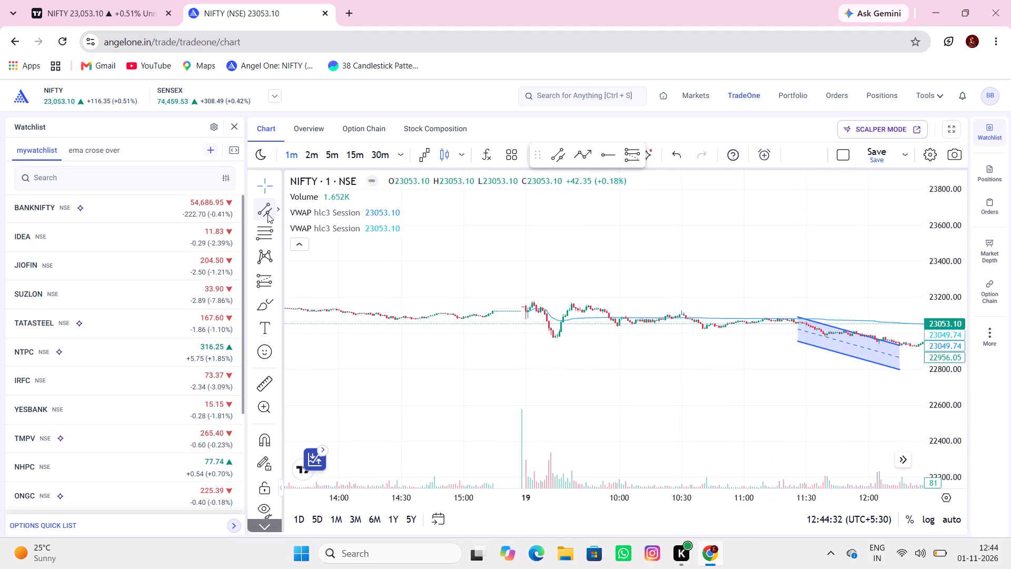
click(534, 299)
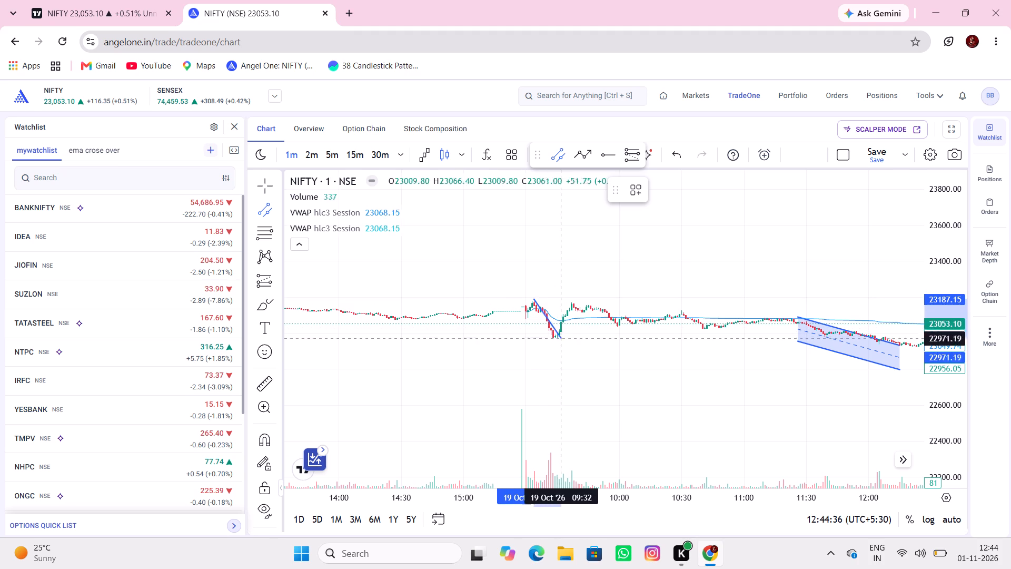
click(572, 340)
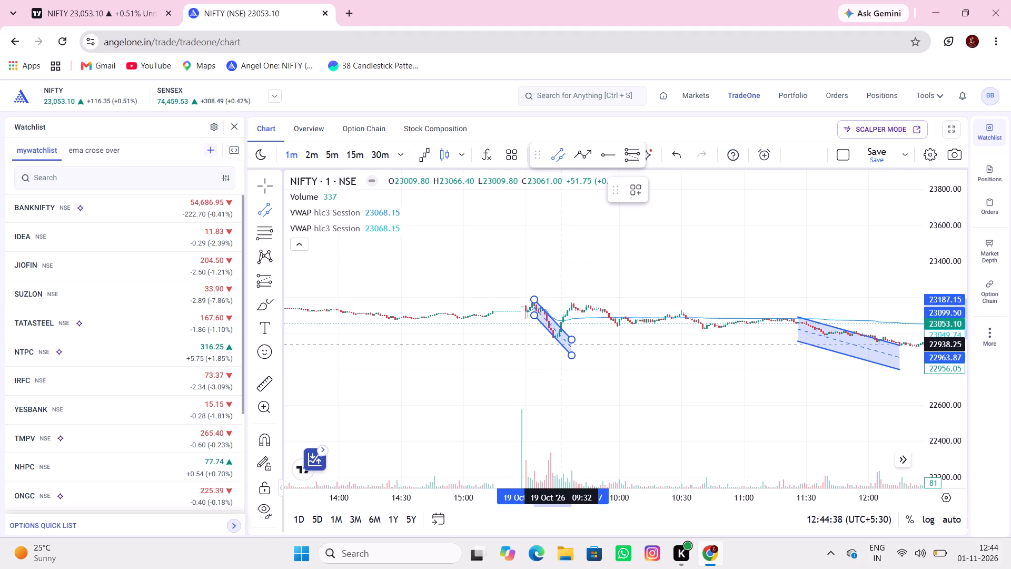
click(561, 344)
Draw a downward parallel channel over the 19 October morning pullback, from about 09:38 near 23172 to about 10:05 near 23063.
drag(600, 338, 527, 355)
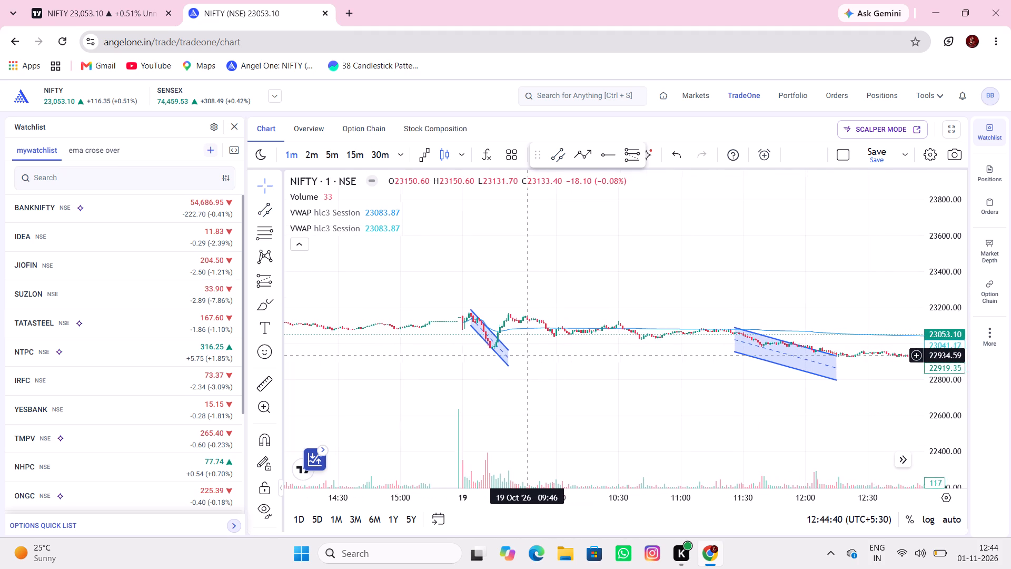
drag(527, 355, 524, 355)
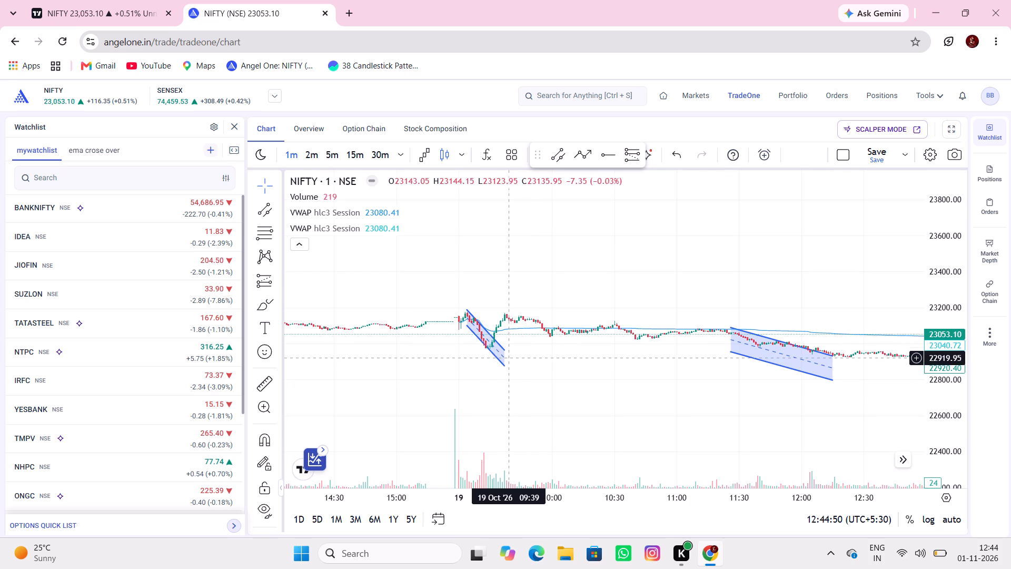
click(264, 209)
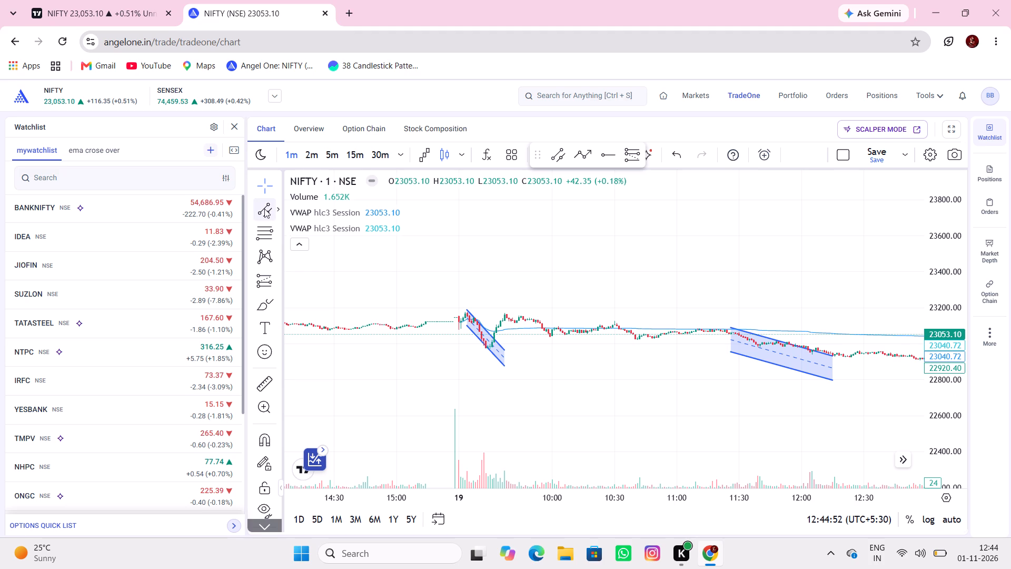
click(507, 312)
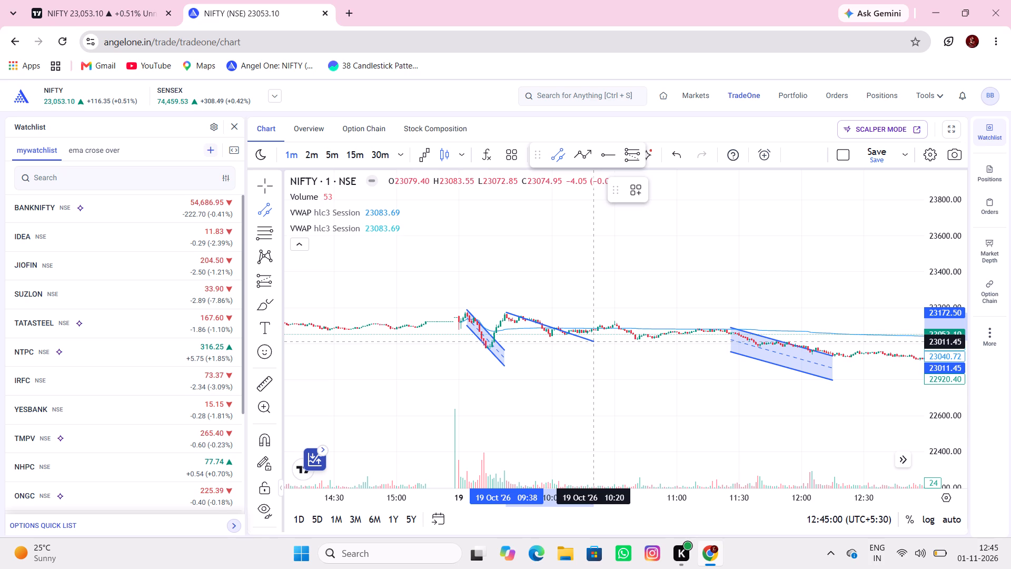
click(564, 332)
click(555, 341)
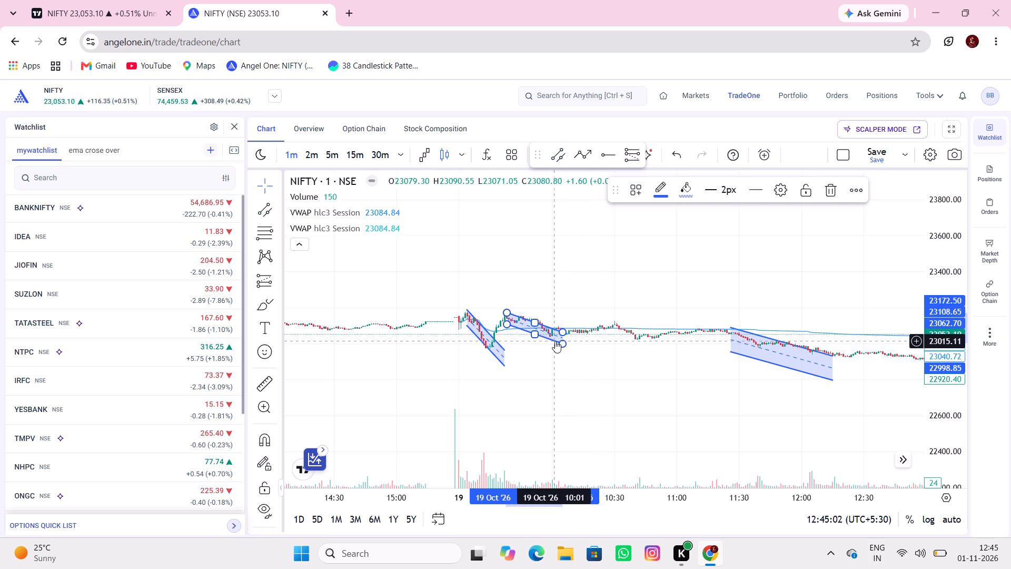
Draw a downward parallel channel on 16 October from about 13:58 near 23144 to about 14:41 near 23064.
drag(573, 362, 553, 369)
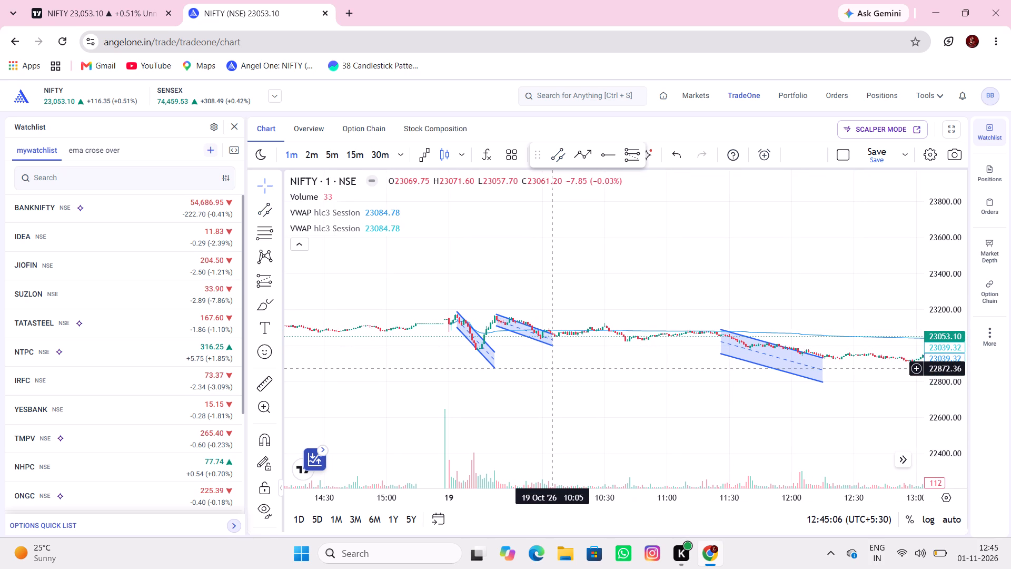
drag(571, 369, 724, 379)
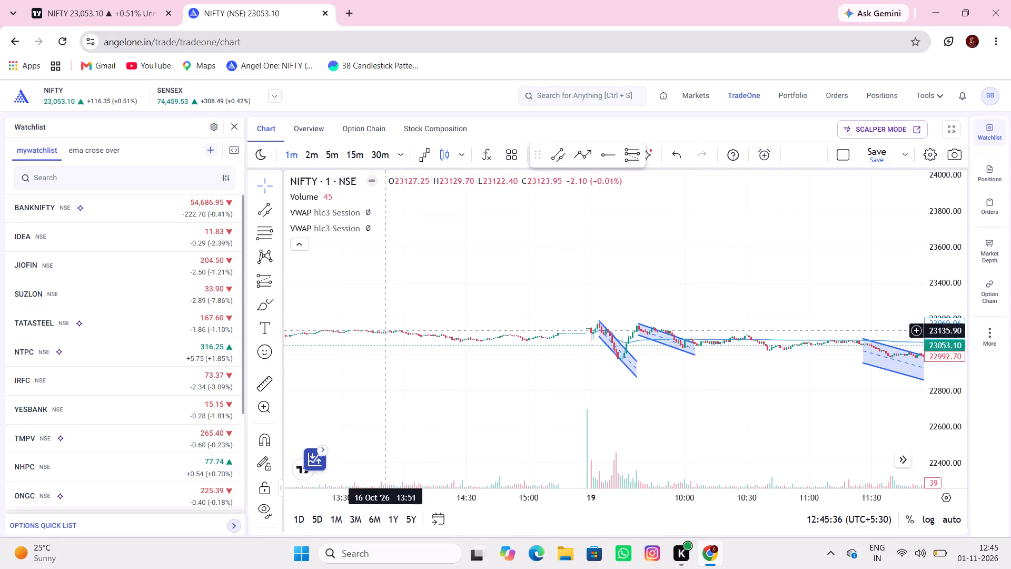
scroll(948, 400, up, 20)
scroll(948, 400, up, 1)
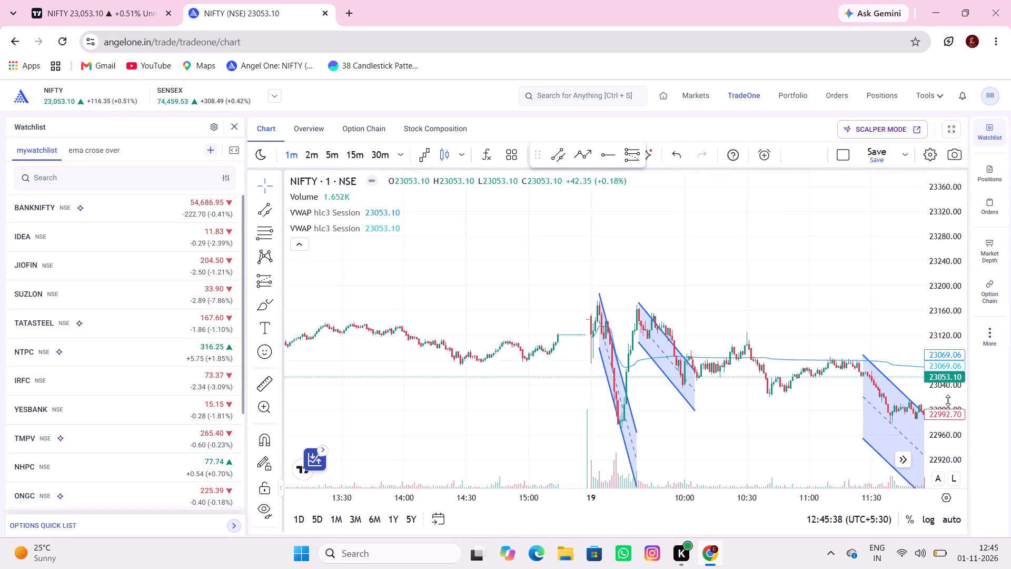
scroll(948, 400, up, 4)
scroll(354, 360, up, 5)
drag(365, 386, 748, 372)
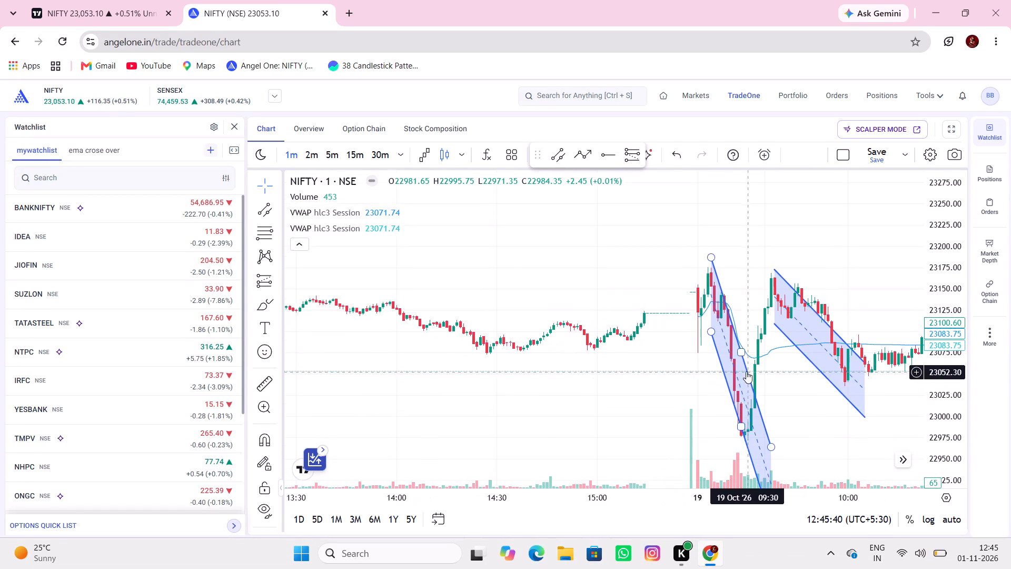
click(270, 212)
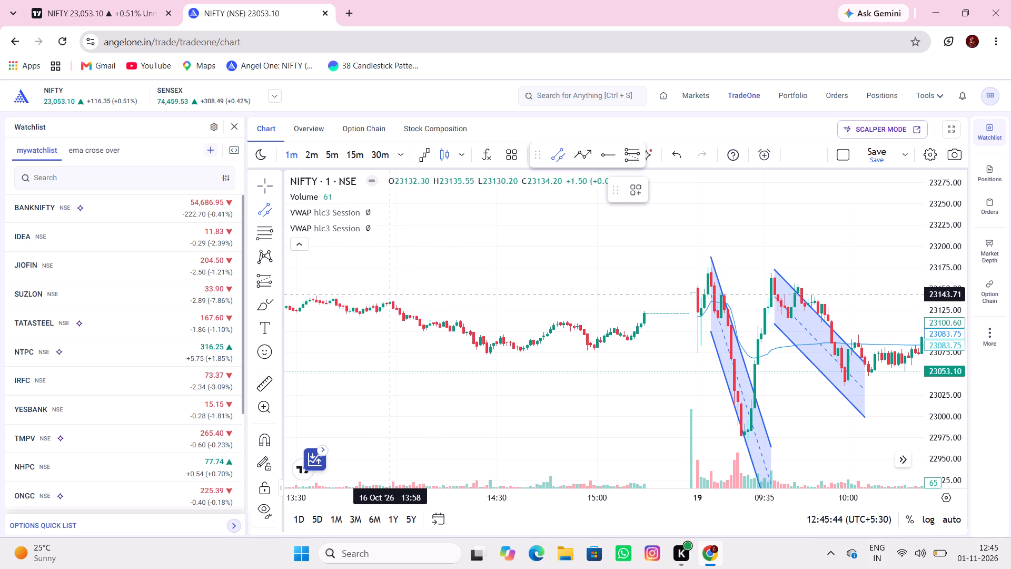
click(390, 294)
click(534, 362)
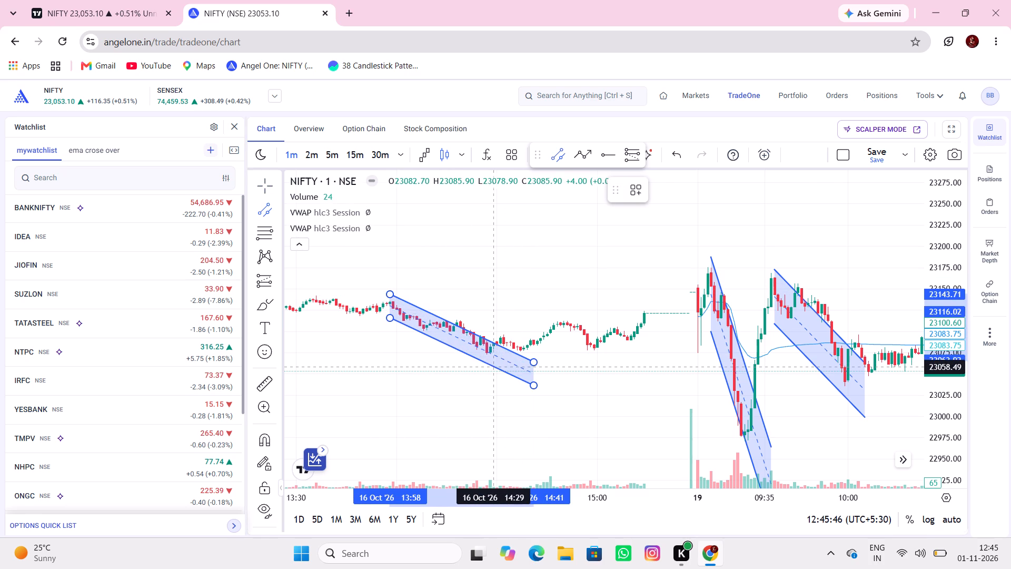
click(495, 367)
Draw a short downward parallel channel over the 16 October dip from about 12:52 near 23133 to about 13:05 near 23096.
drag(490, 300, 572, 317)
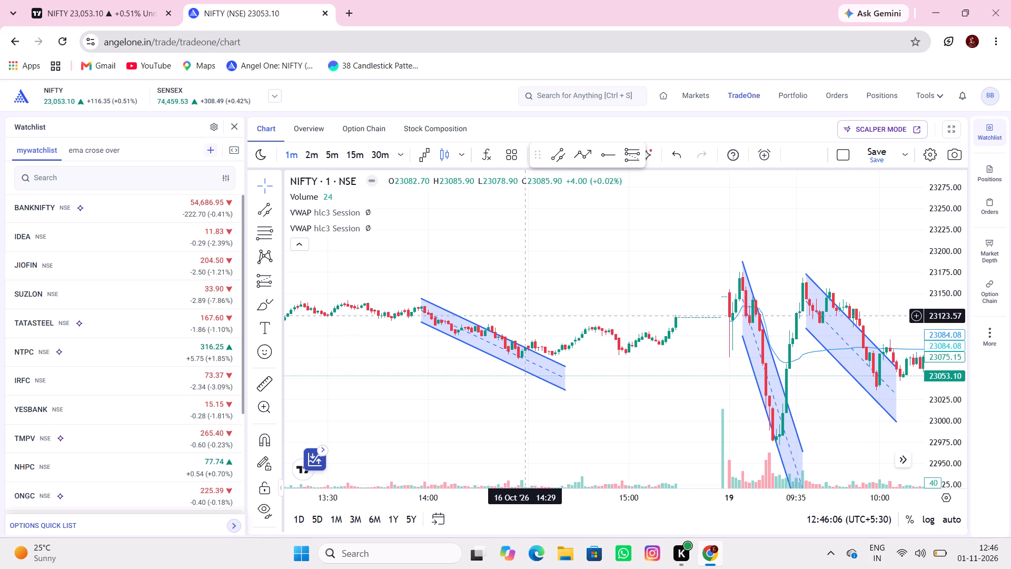
drag(432, 351, 452, 352)
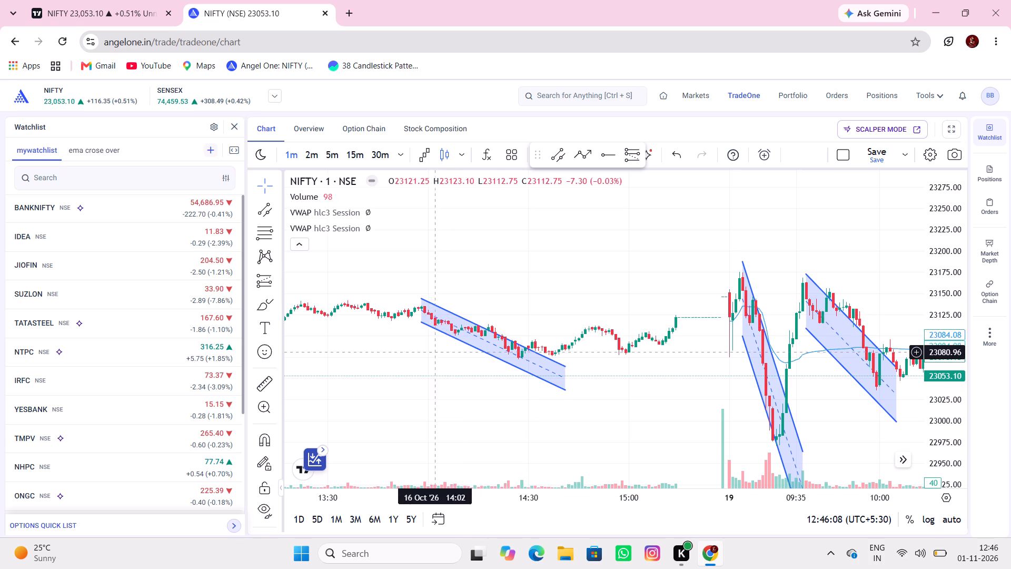
drag(452, 352, 601, 332)
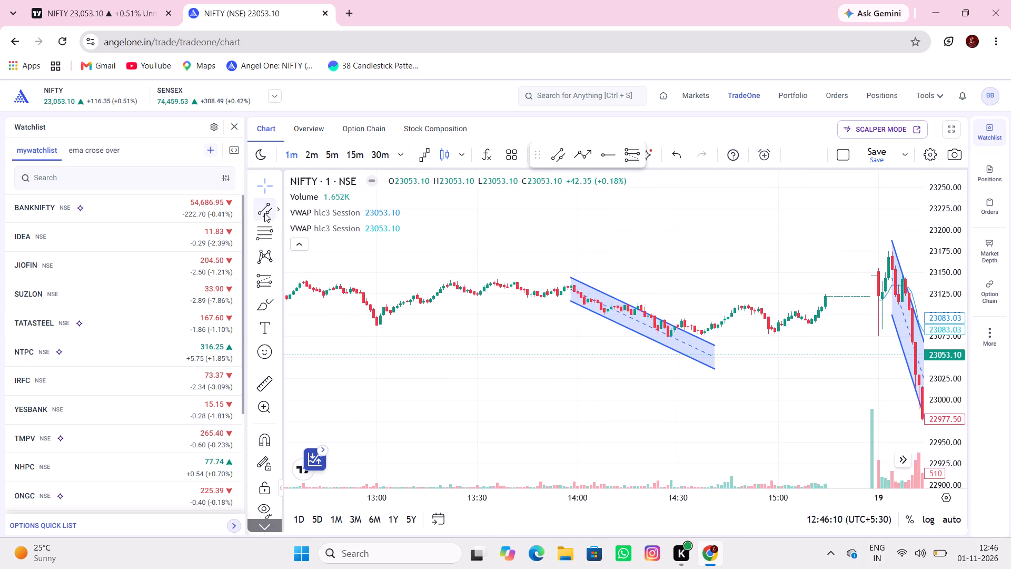
click(267, 213)
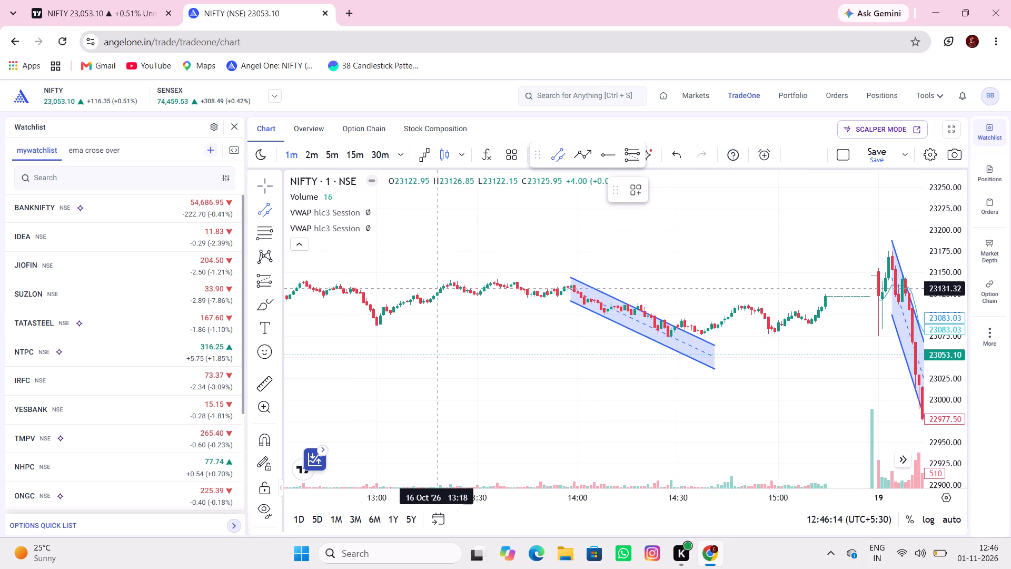
click(352, 287)
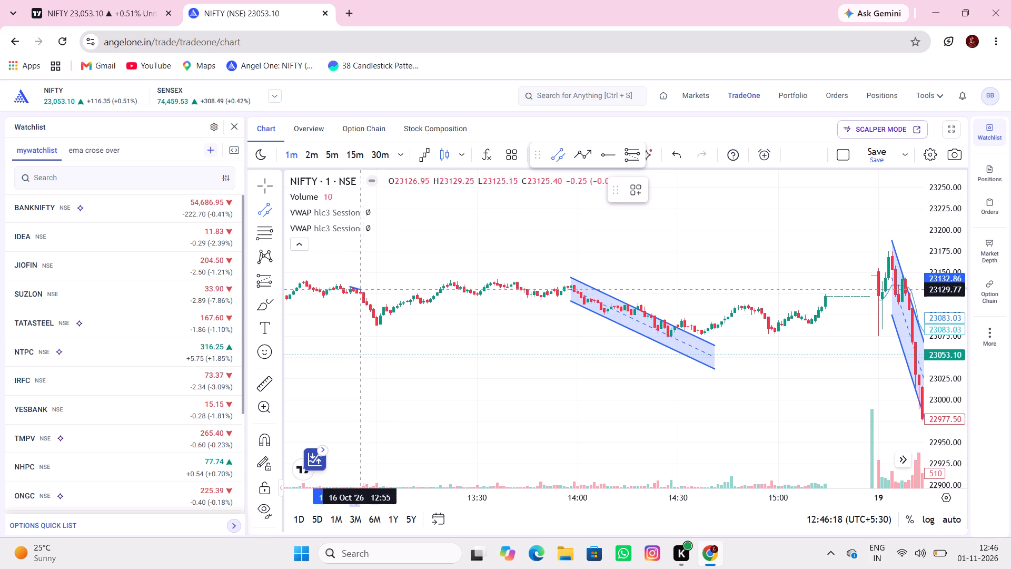
click(393, 318)
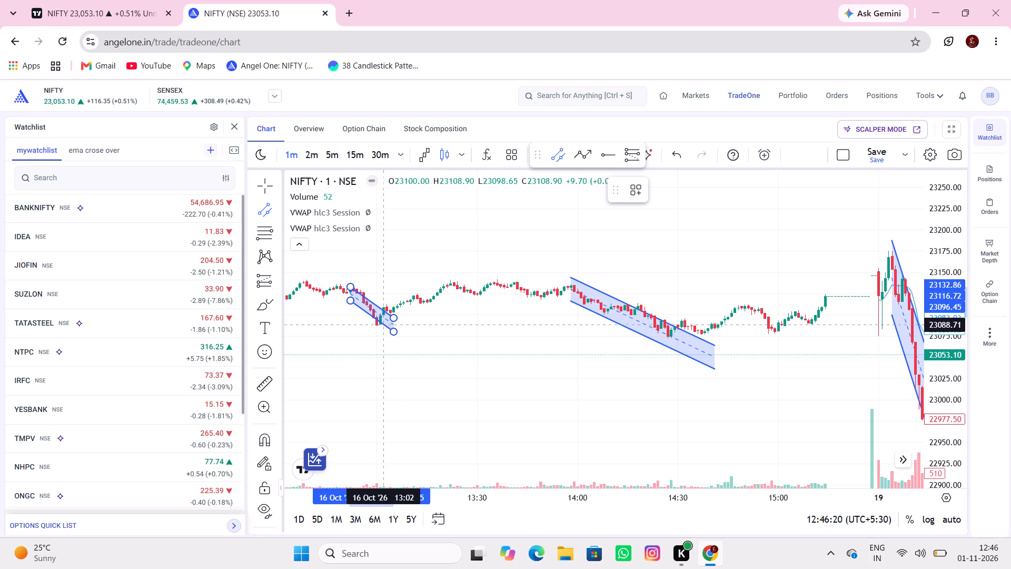
click(383, 326)
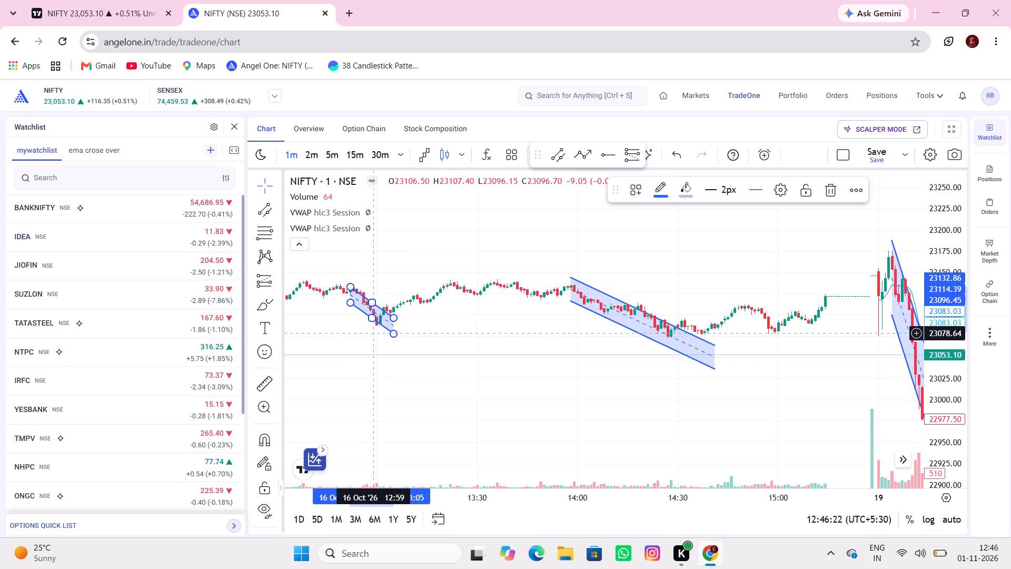
Draw a short downward parallel channel on 16 October from about 13:23 near 23146 to about 13:37 near 23119.
drag(370, 336, 404, 340)
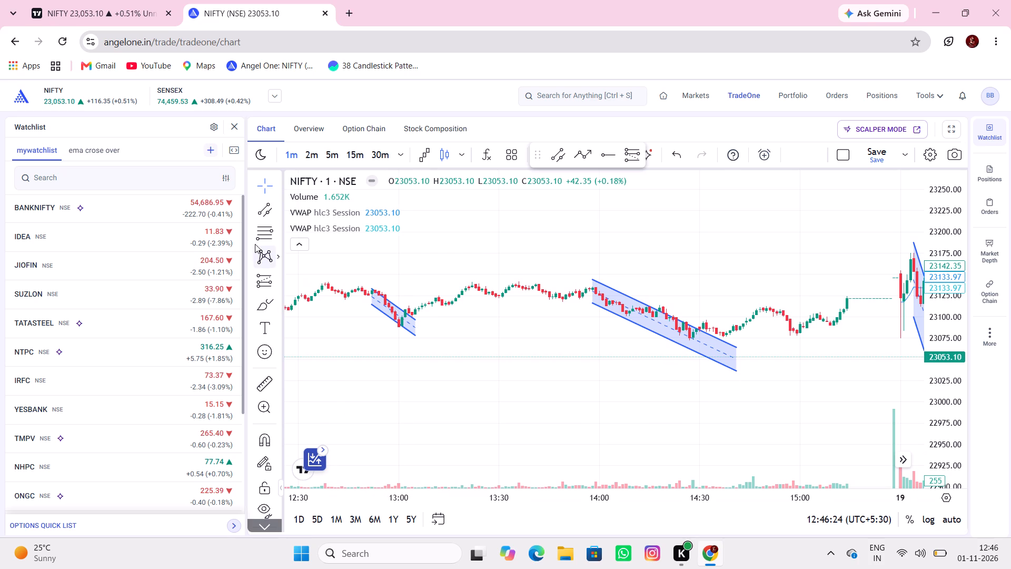
click(260, 214)
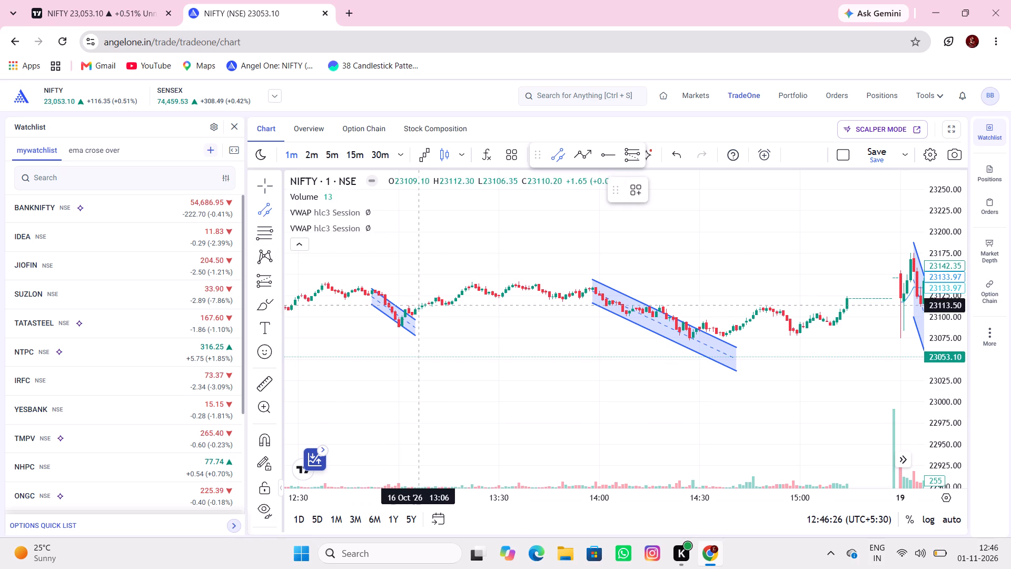
click(475, 278)
click(522, 301)
click(510, 311)
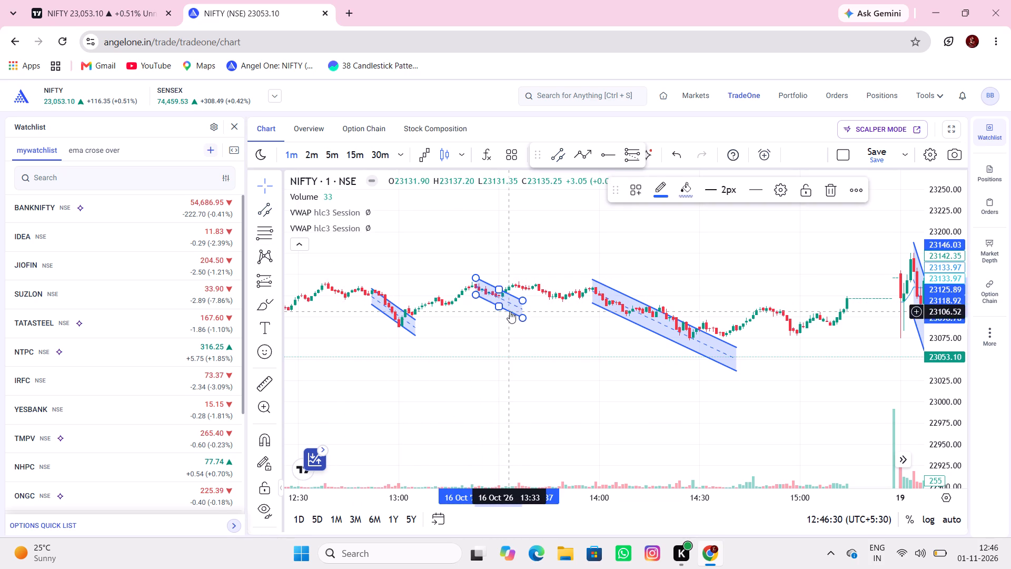
Draw a downward parallel channel over the 16 October midday pullback, from about 11:57 near 23137 to about 12:11 near 23100.
drag(479, 328, 690, 336)
drag(643, 341, 655, 337)
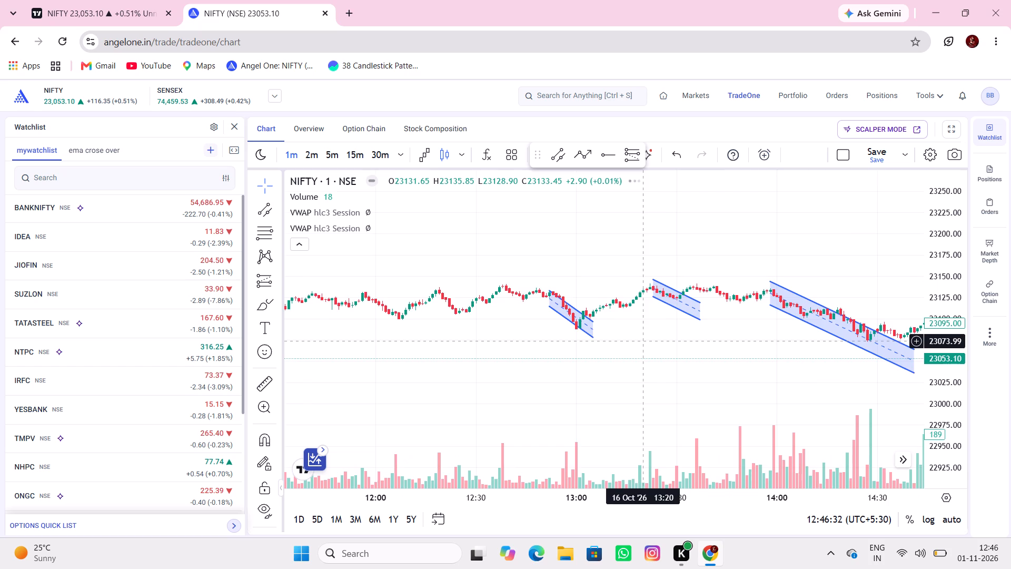
drag(655, 337, 722, 313)
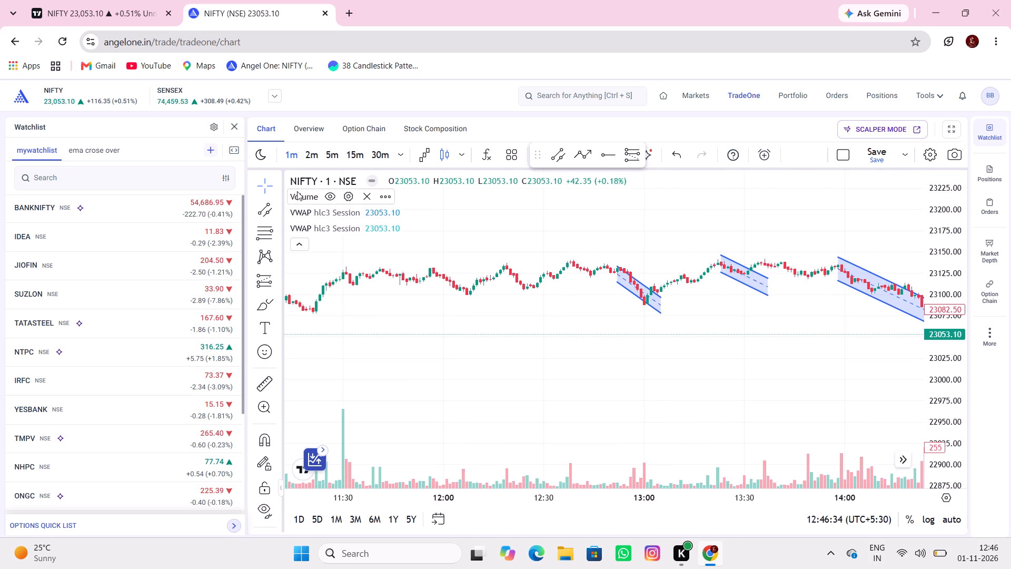
click(267, 211)
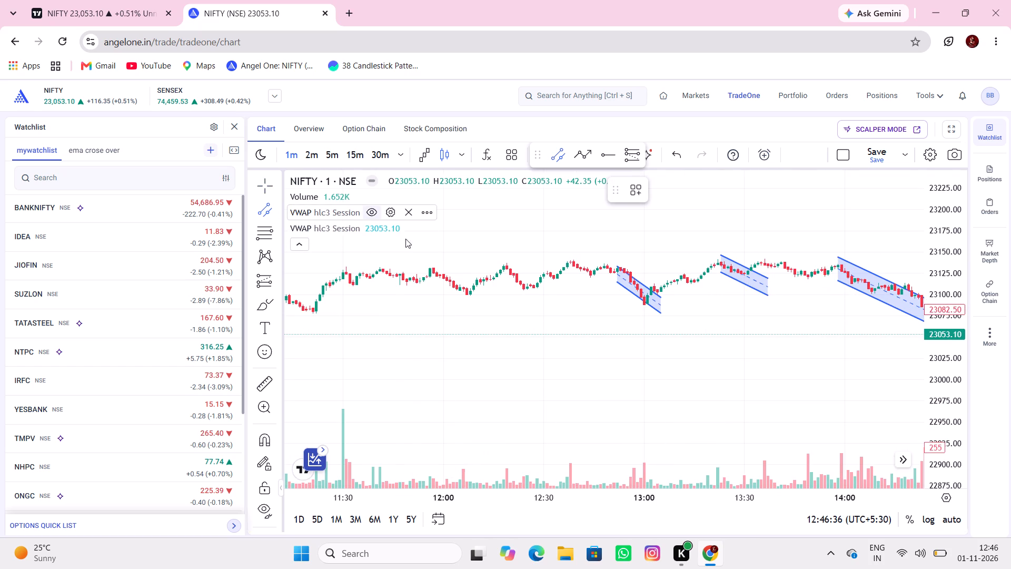
click(432, 263)
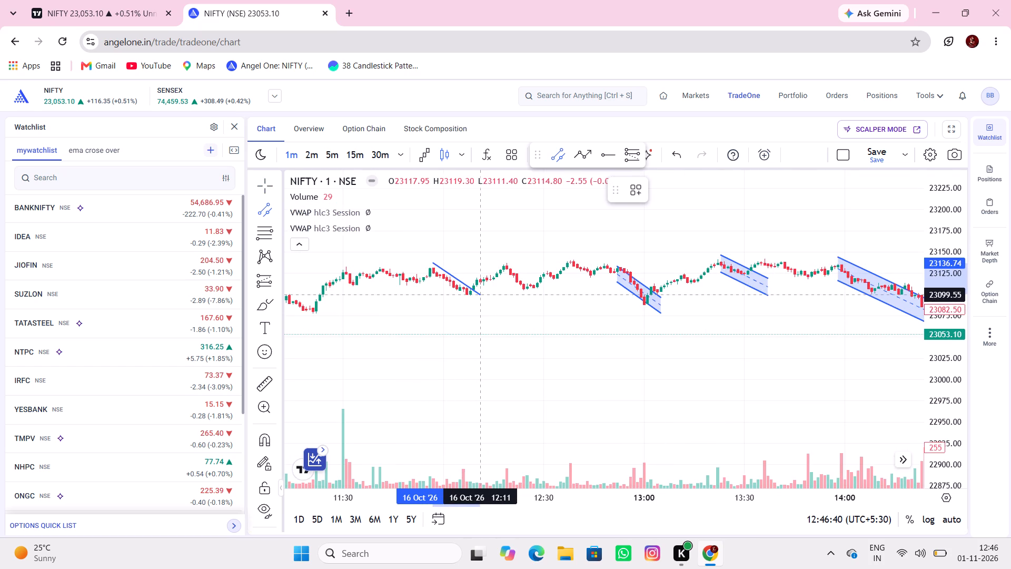
click(481, 295)
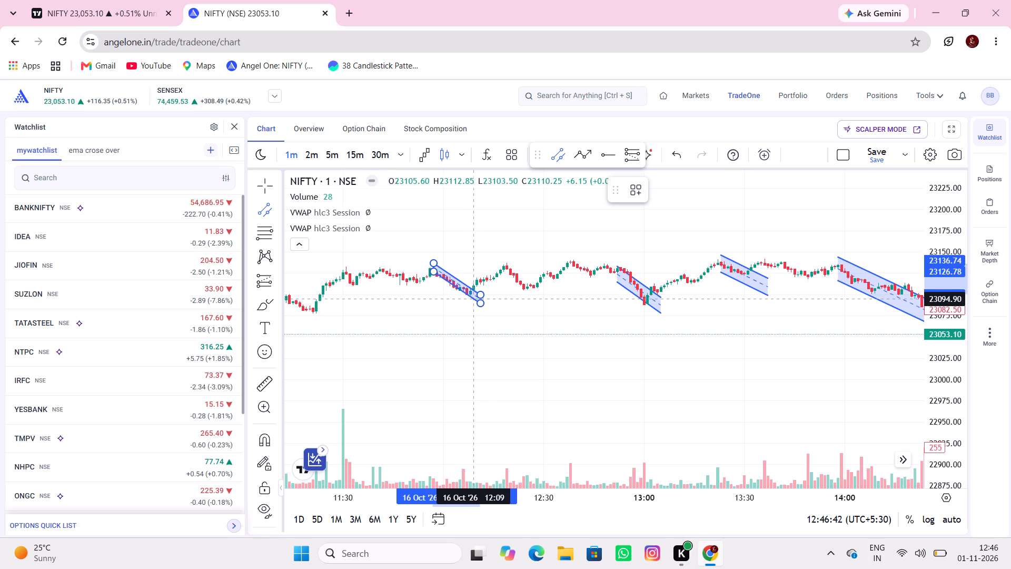
click(469, 302)
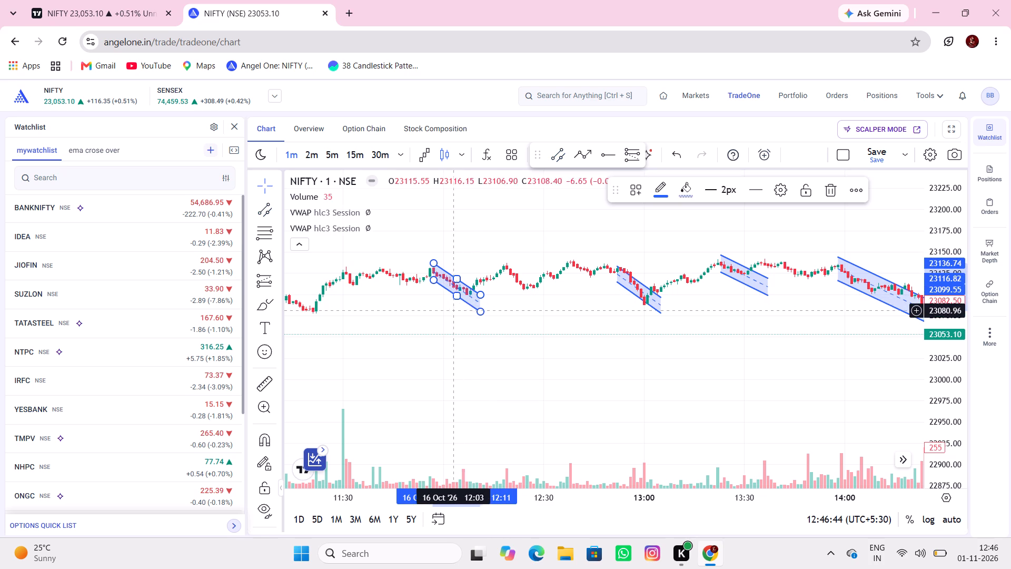
Draw a downward parallel channel over the 16 October decline from about 11:00 near 23131 to about 11:18 near 23055.
drag(449, 312, 596, 330)
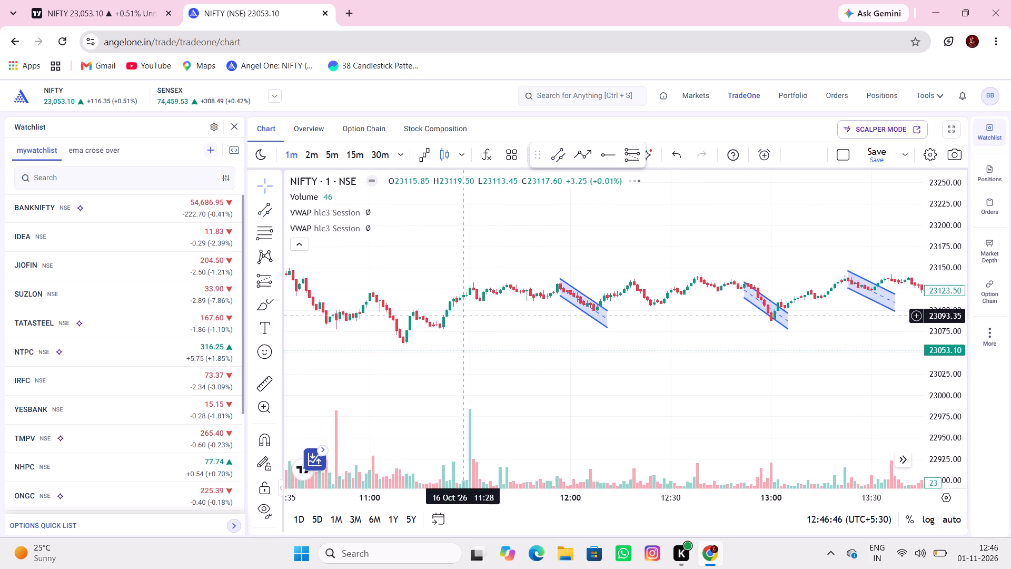
drag(463, 313, 627, 290)
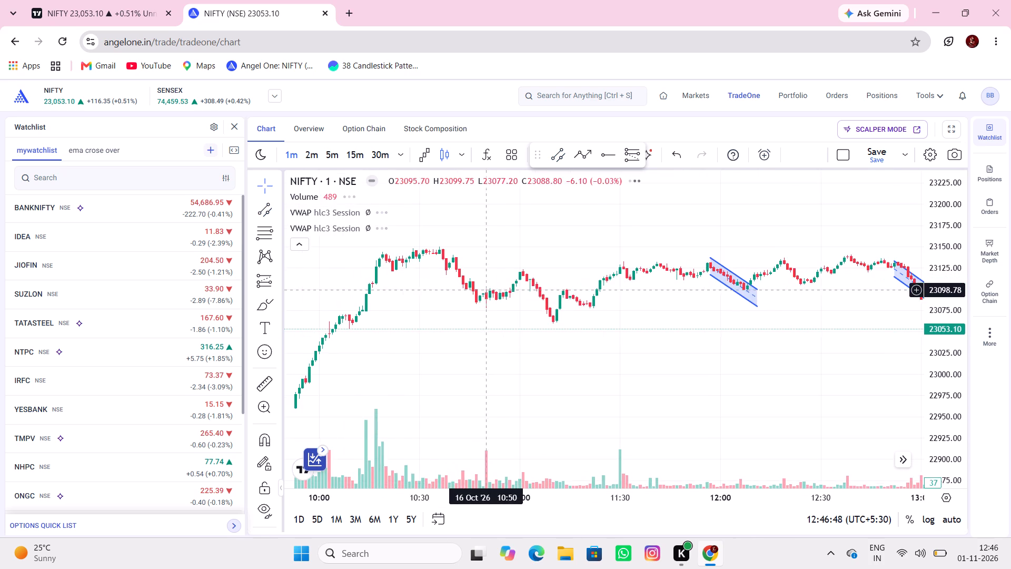
drag(627, 290, 627, 290)
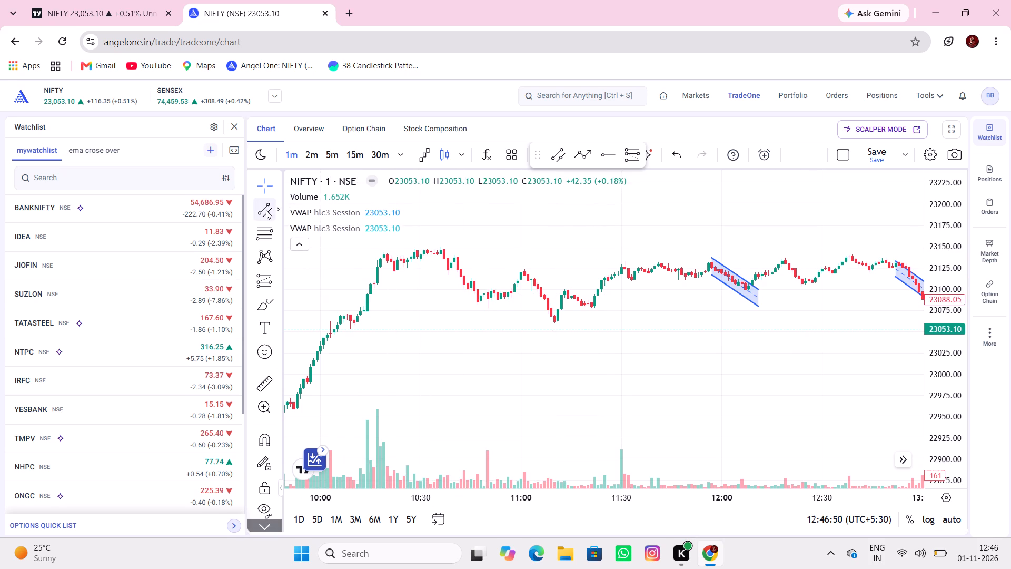
click(265, 210)
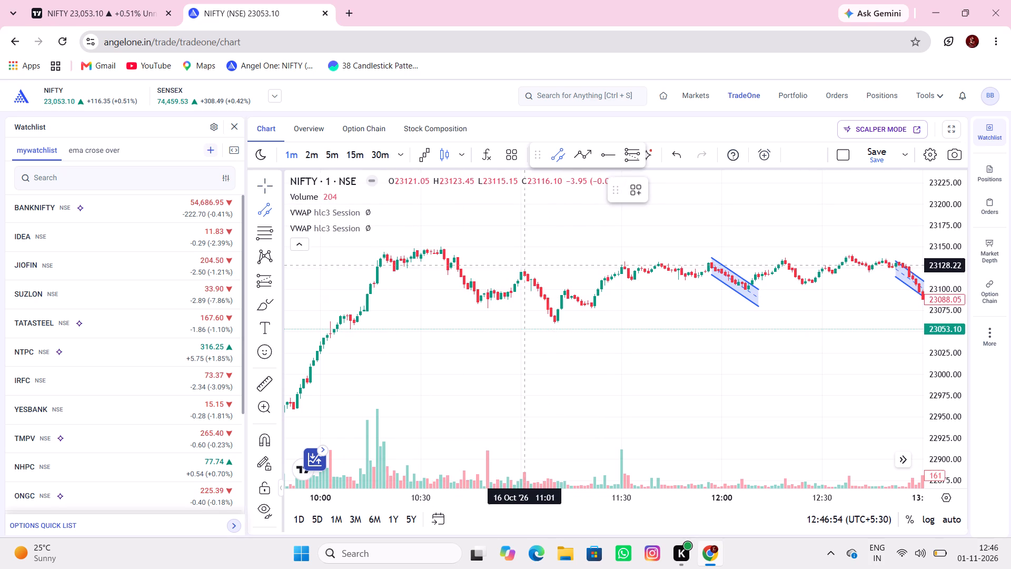
click(522, 263)
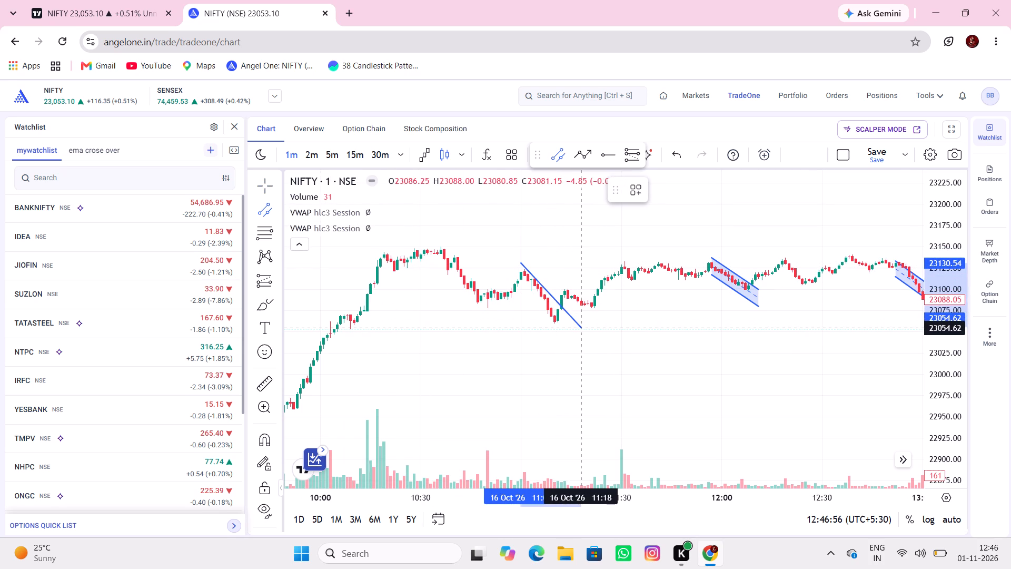
click(581, 328)
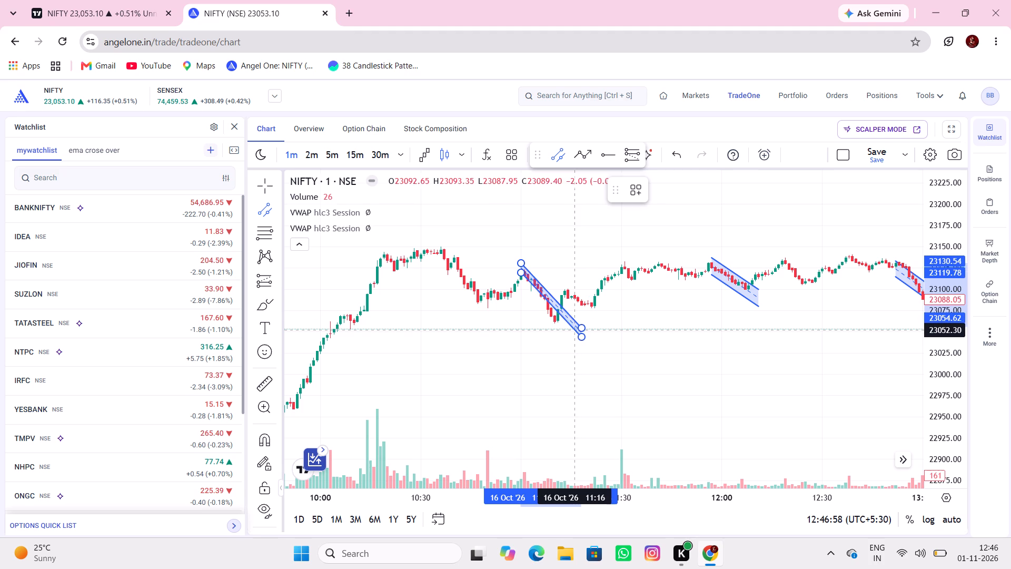
click(562, 330)
Draw a downward parallel channel over the 16 October morning decline, from about 10:37 near 23152 to about 10:57 near 23071.
drag(548, 333, 591, 335)
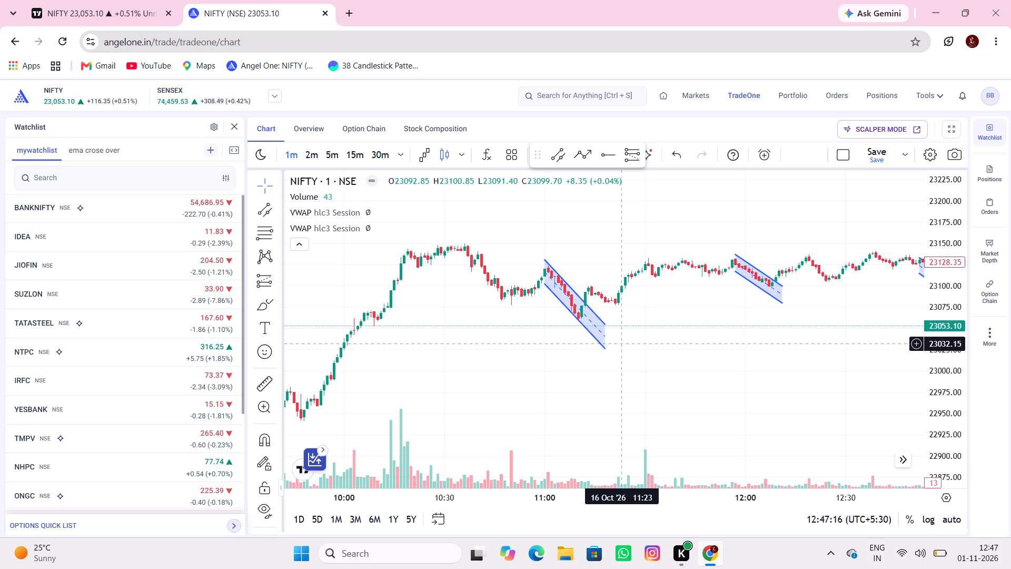
scroll(603, 360, down, 1)
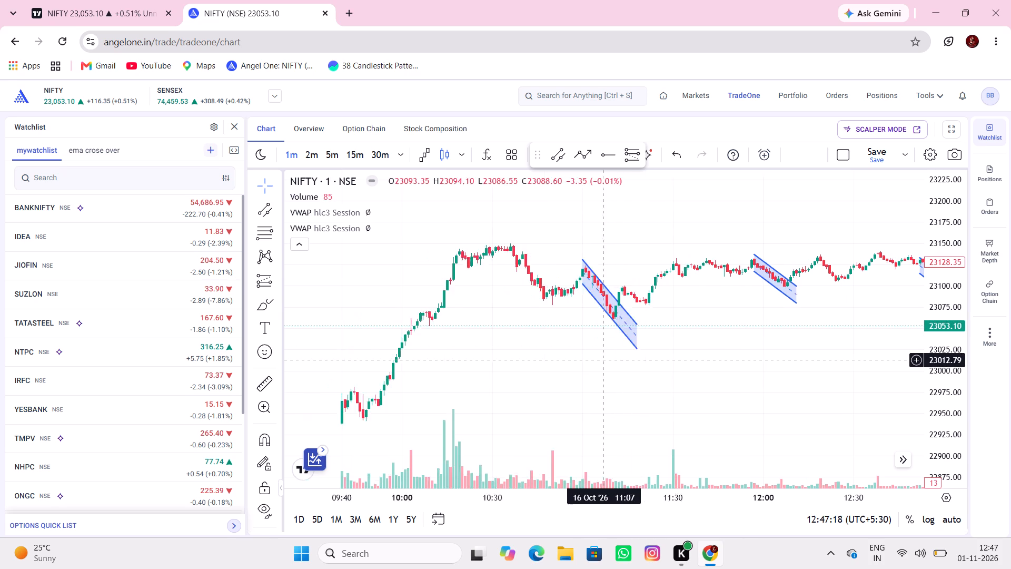
scroll(602, 360, down, 1)
scroll(512, 344, up, 2)
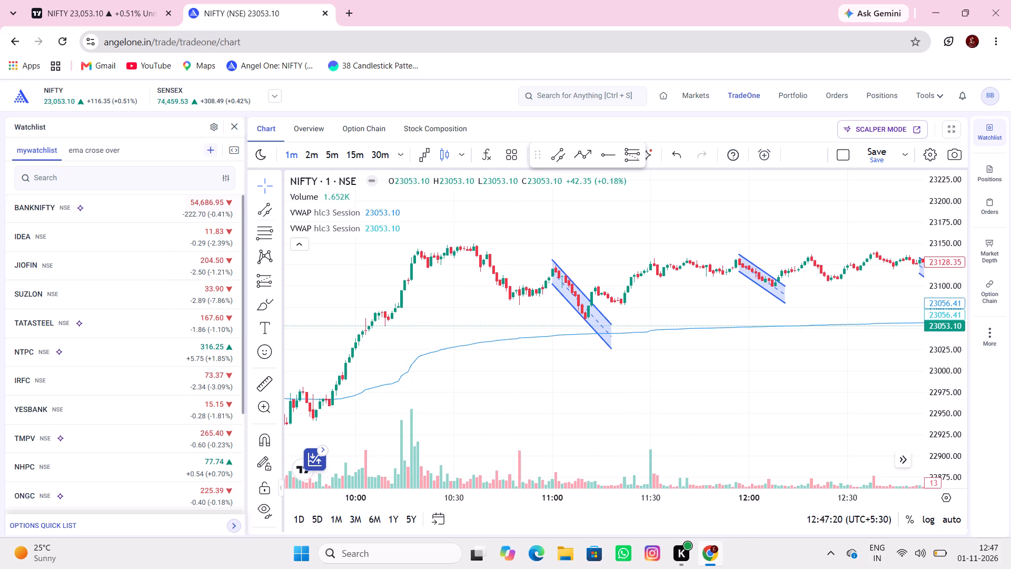
click(269, 209)
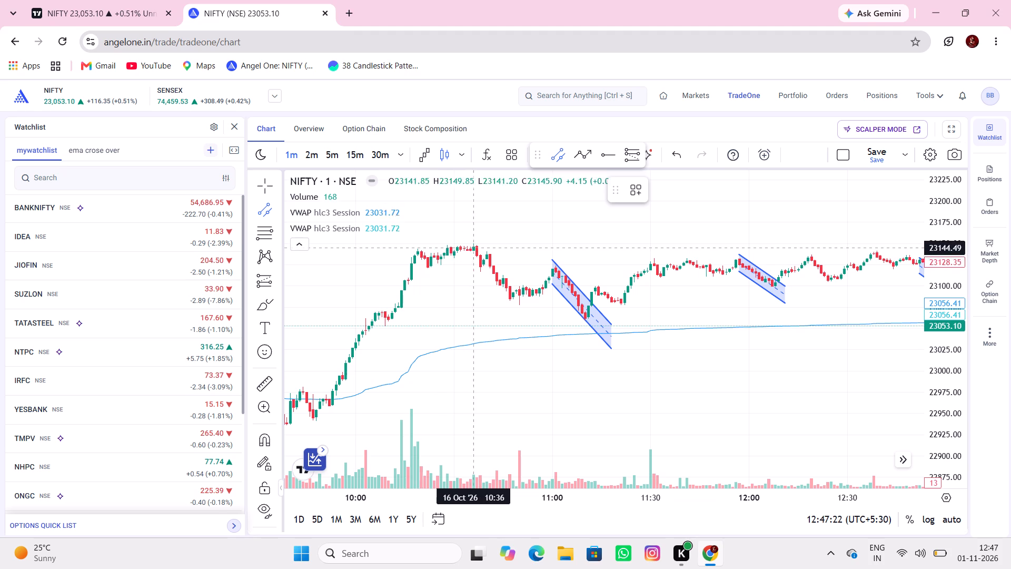
click(477, 241)
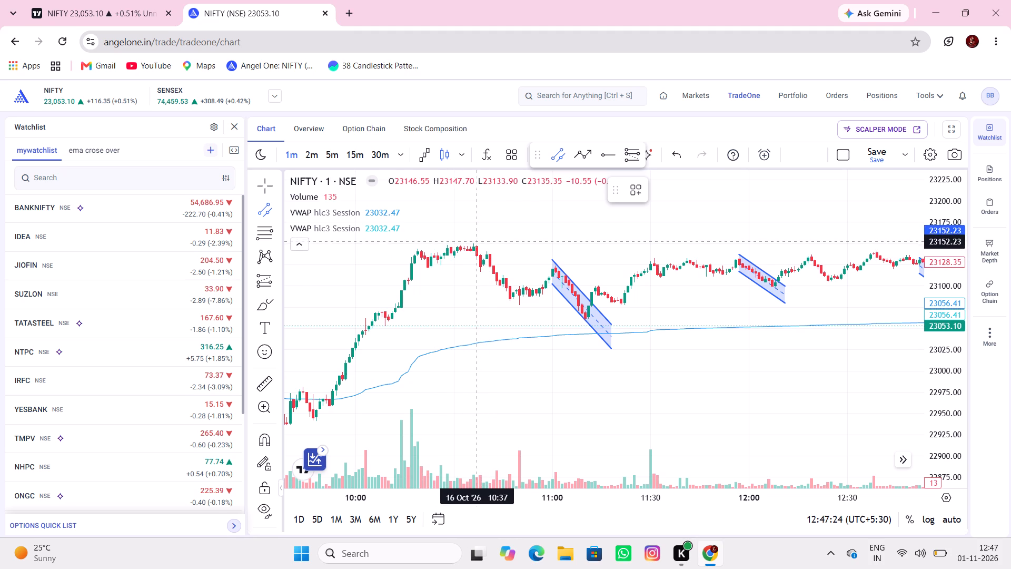
click(542, 311)
click(522, 325)
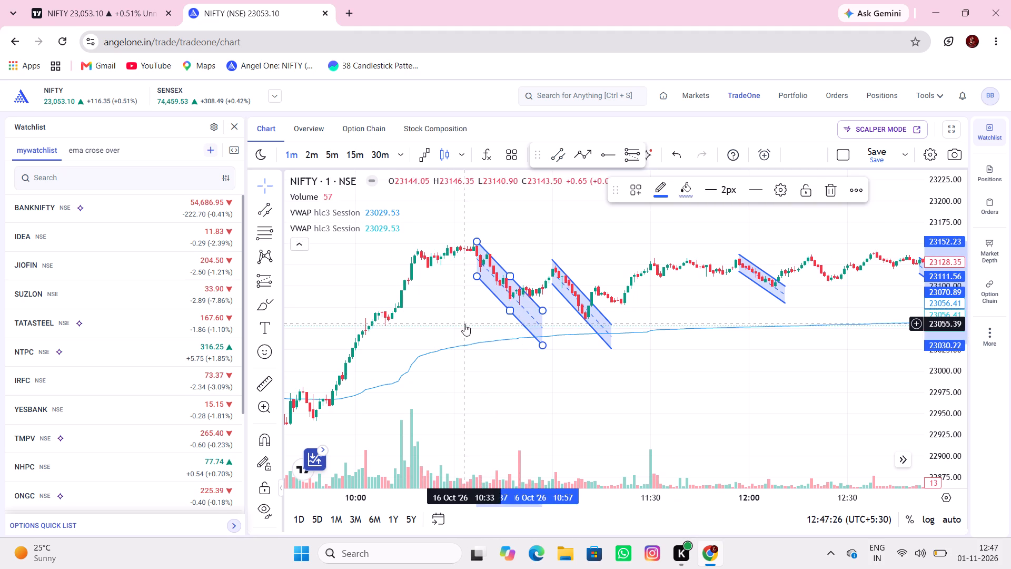
drag(464, 324, 531, 313)
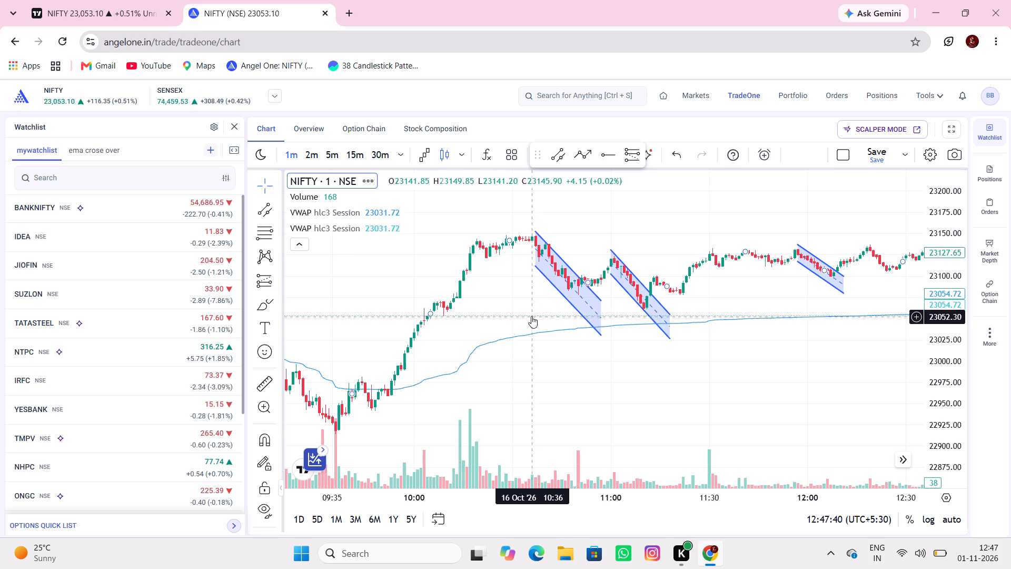
Draw a downward parallel channel over the 16 October opening decline, from about 09:15 near 23079 to about 09:41 near 22903.
drag(531, 317, 640, 309)
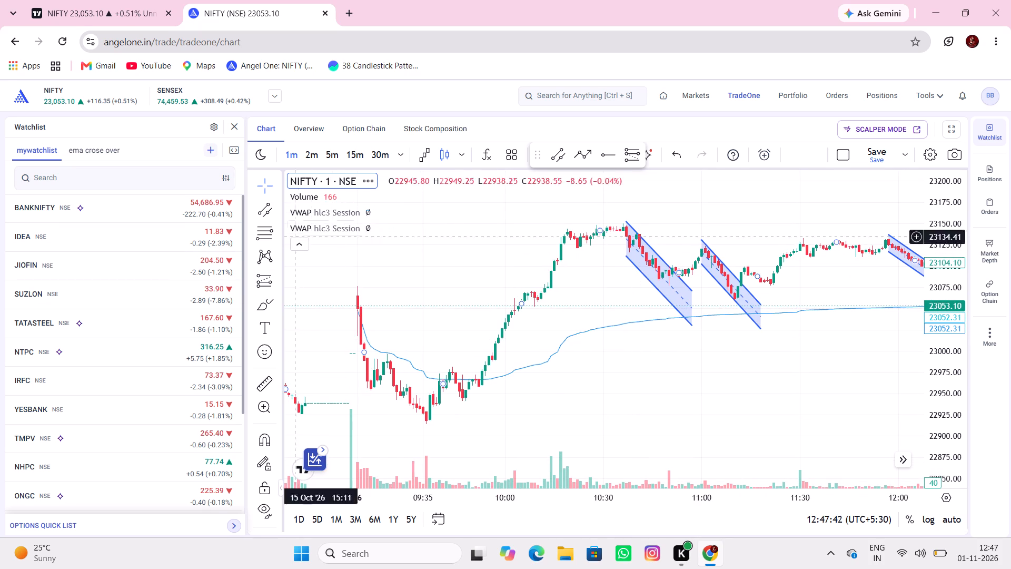
click(267, 212)
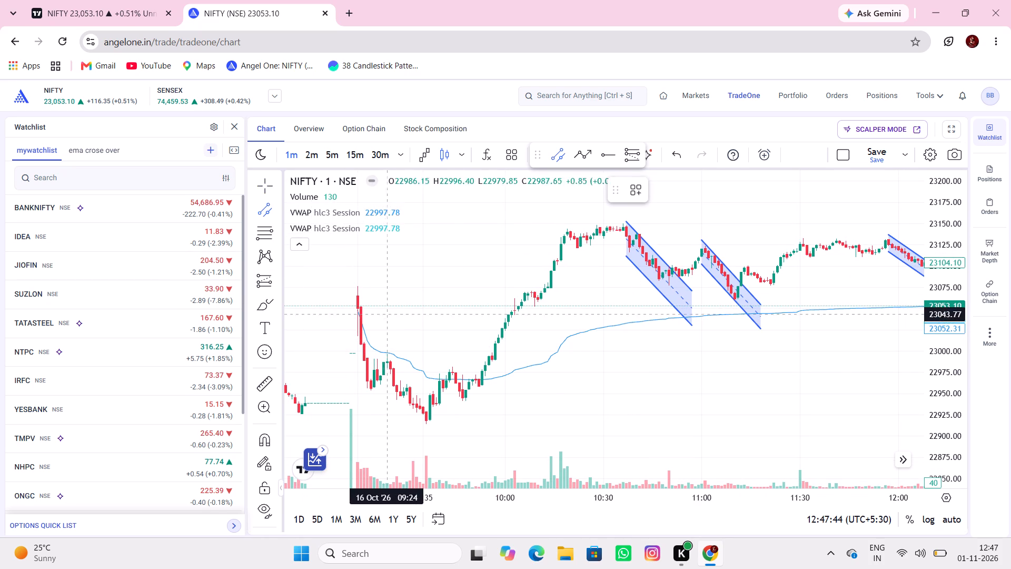
click(356, 284)
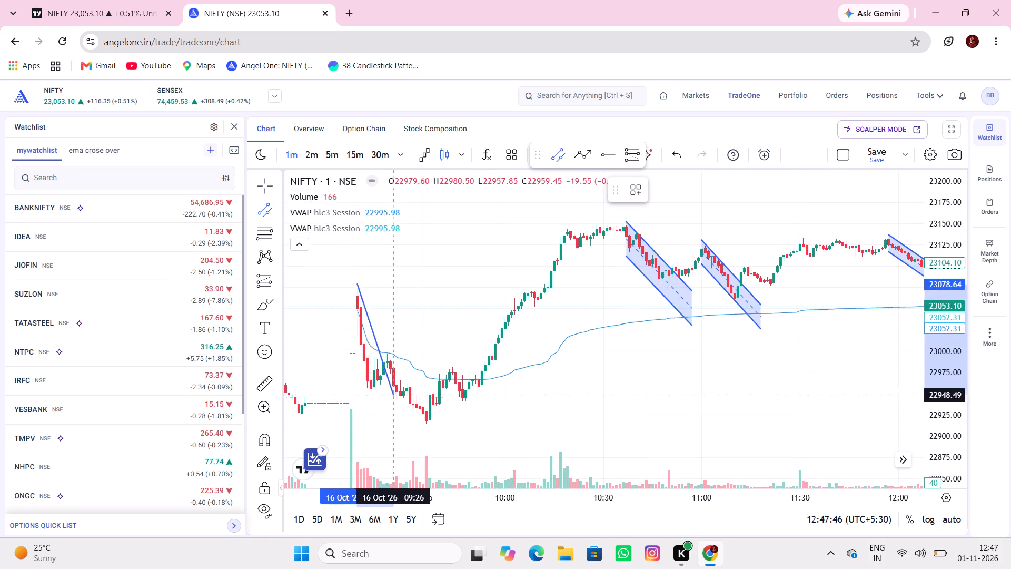
click(442, 434)
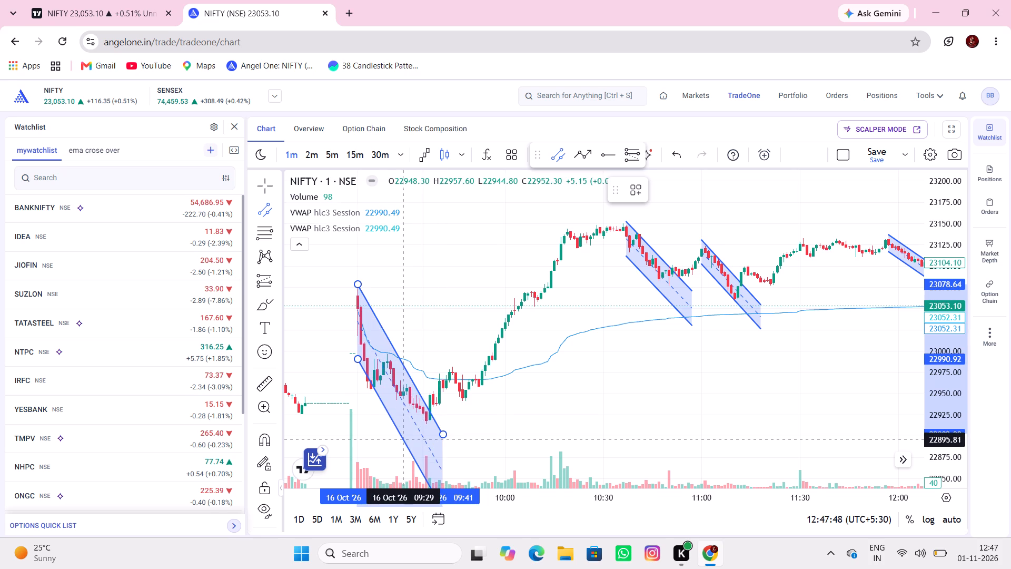
click(409, 413)
Draw an upward parallel channel over the 16 October morning rise, from about 09:51 near 22958 to about 10:05 near 23027.
drag(454, 387, 451, 386)
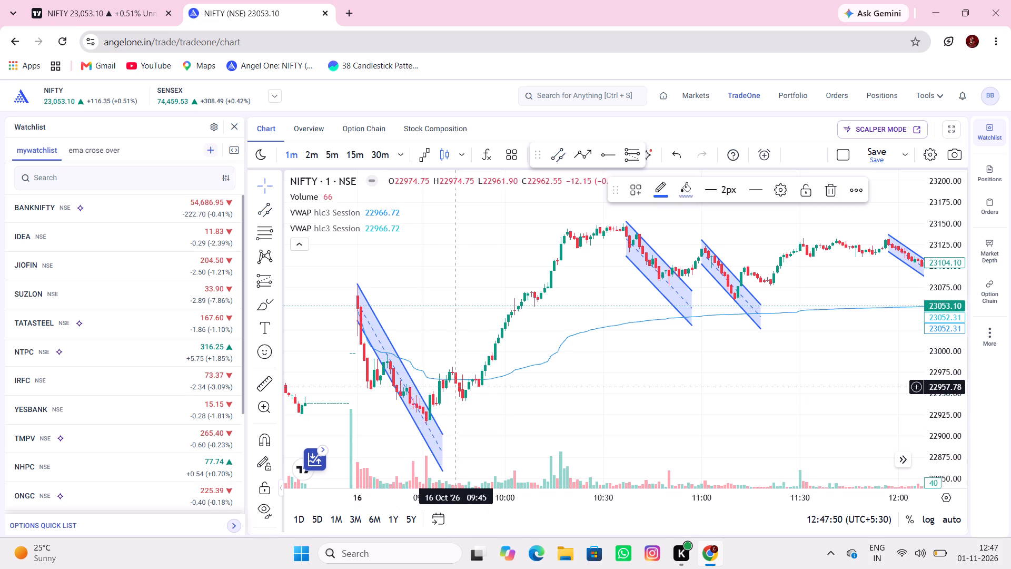
drag(451, 386, 374, 310)
click(257, 220)
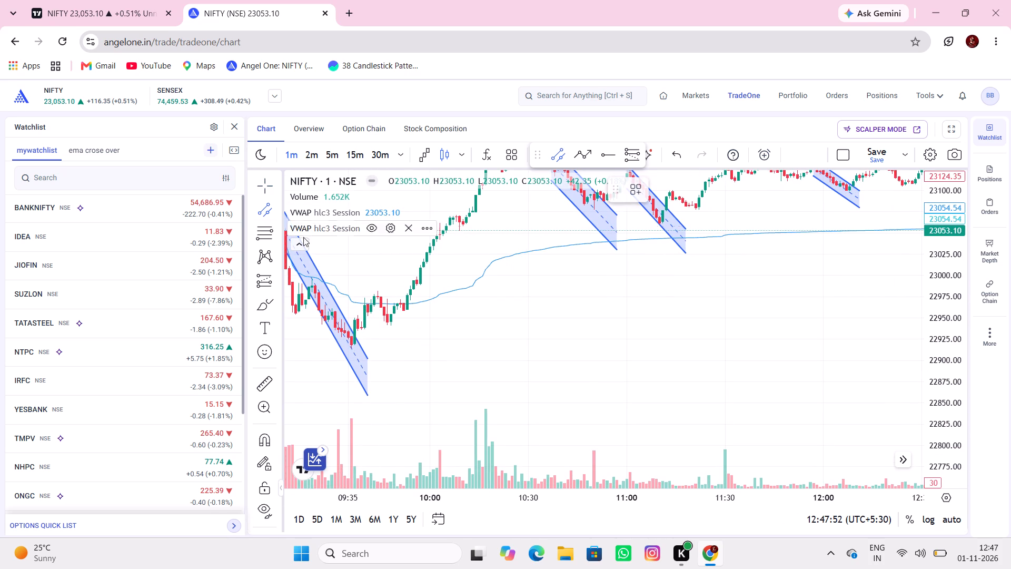
click(402, 311)
click(446, 252)
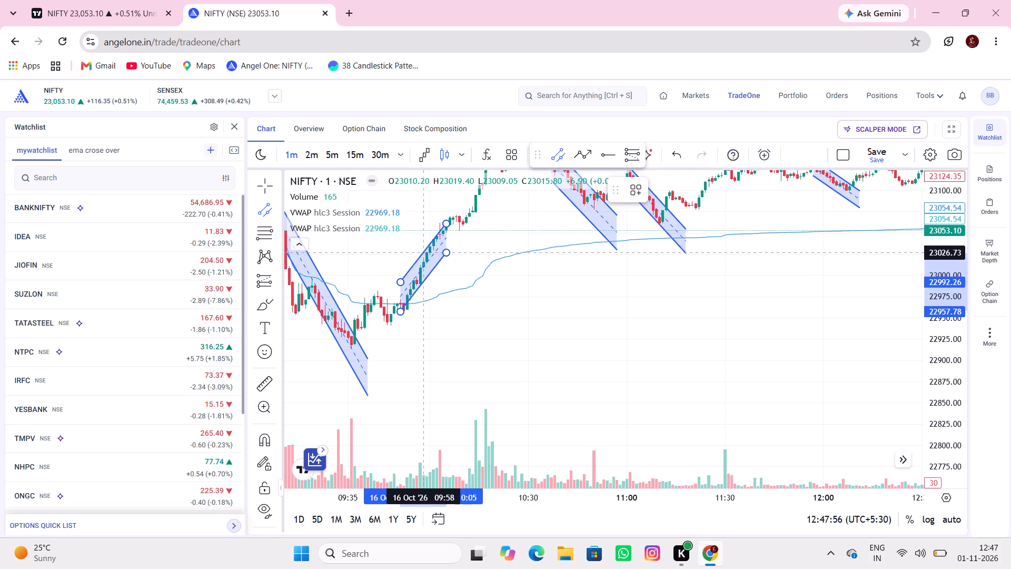
click(422, 252)
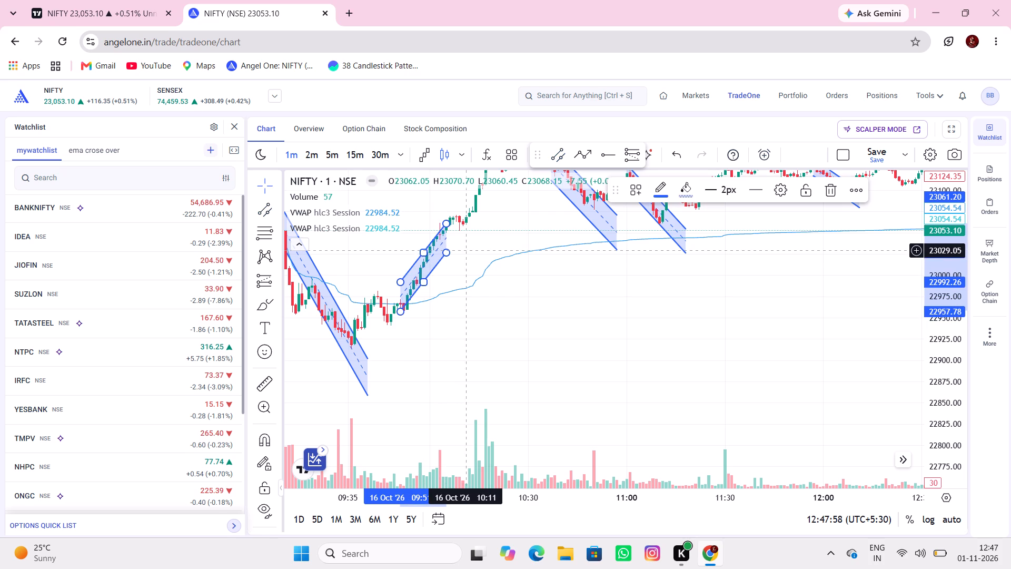
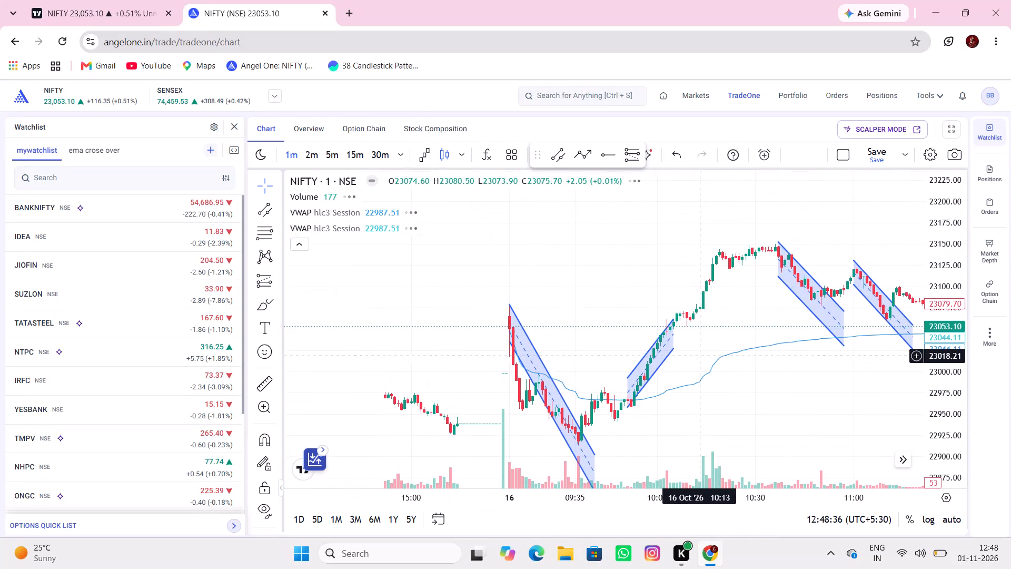
Bring the 15 October afternoon session into view on the NIFTY one-minute chart.
drag(458, 367, 673, 278)
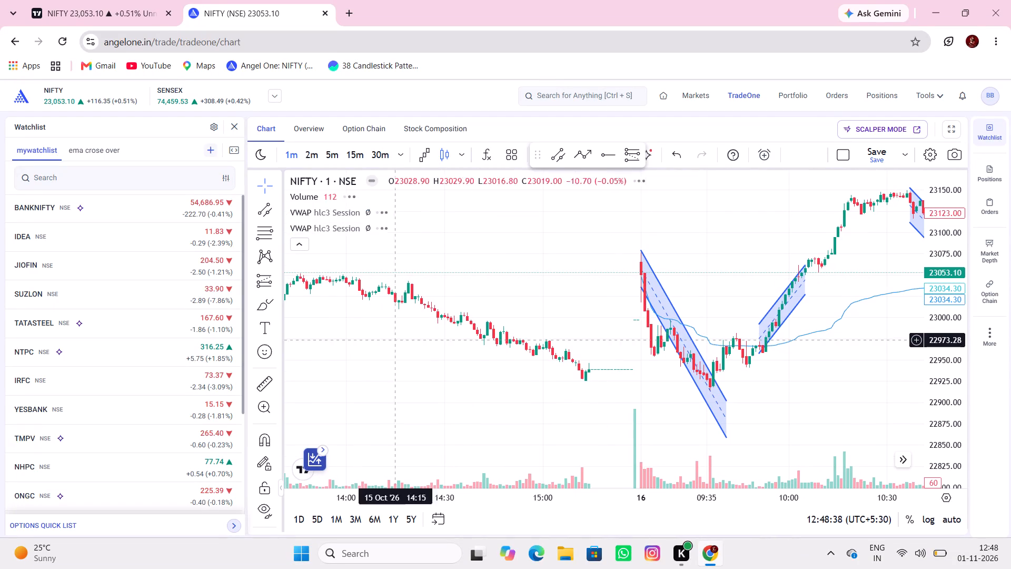
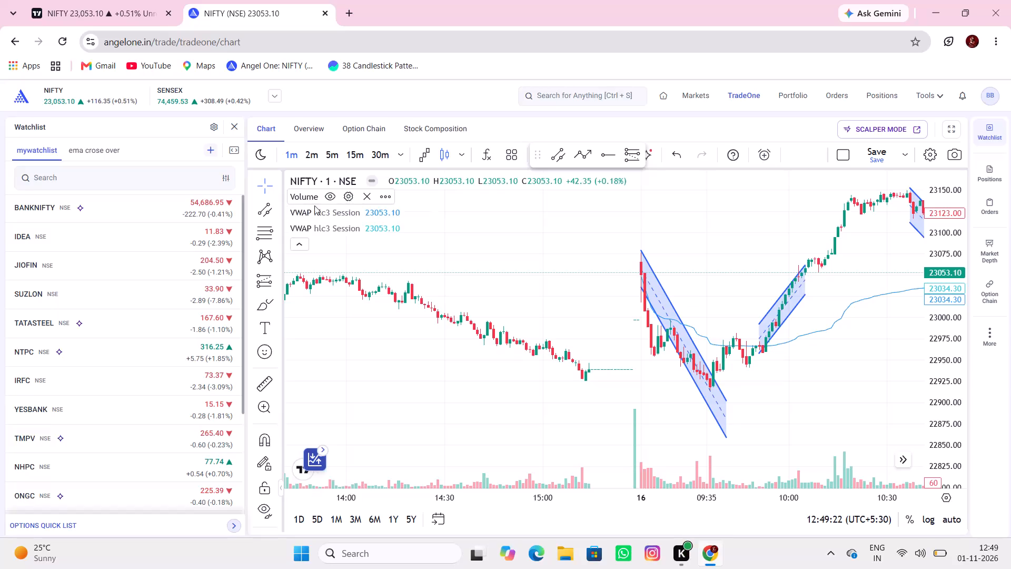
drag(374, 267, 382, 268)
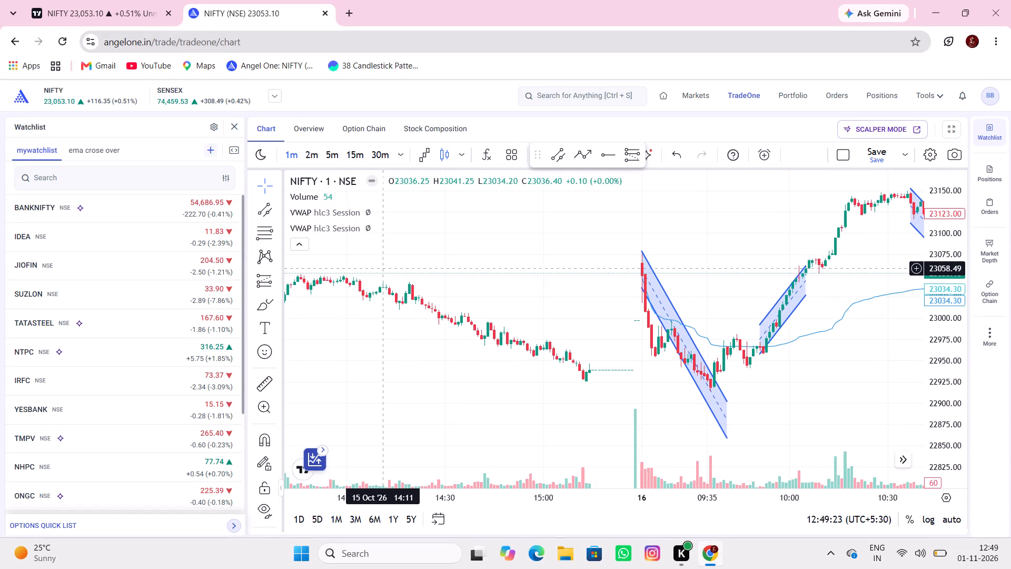
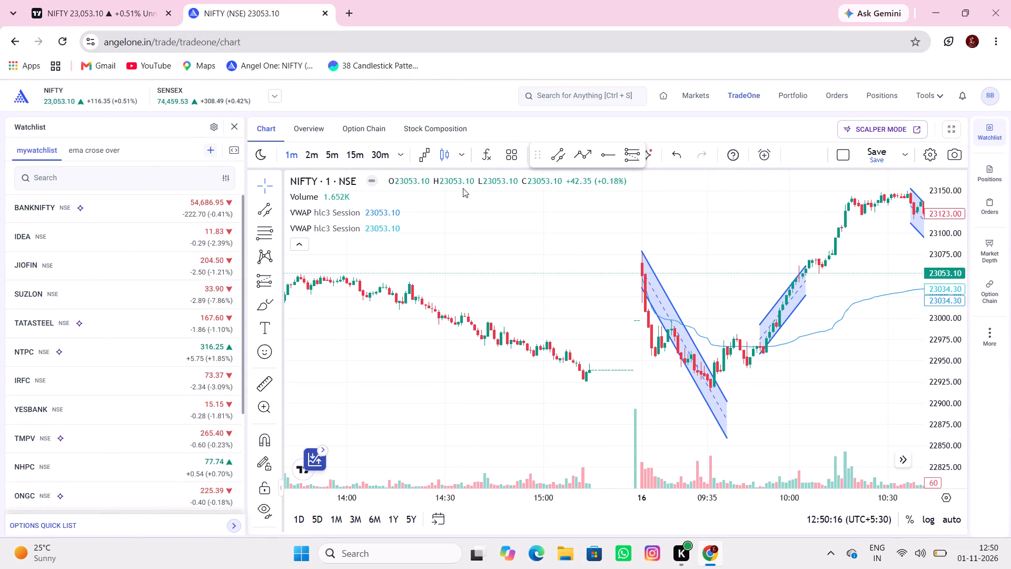
Draw a parallel channel over the 15 October afternoon decline, from 14:19 at about 23,038 down to about 22,938 near the close.
drag(443, 256, 502, 254)
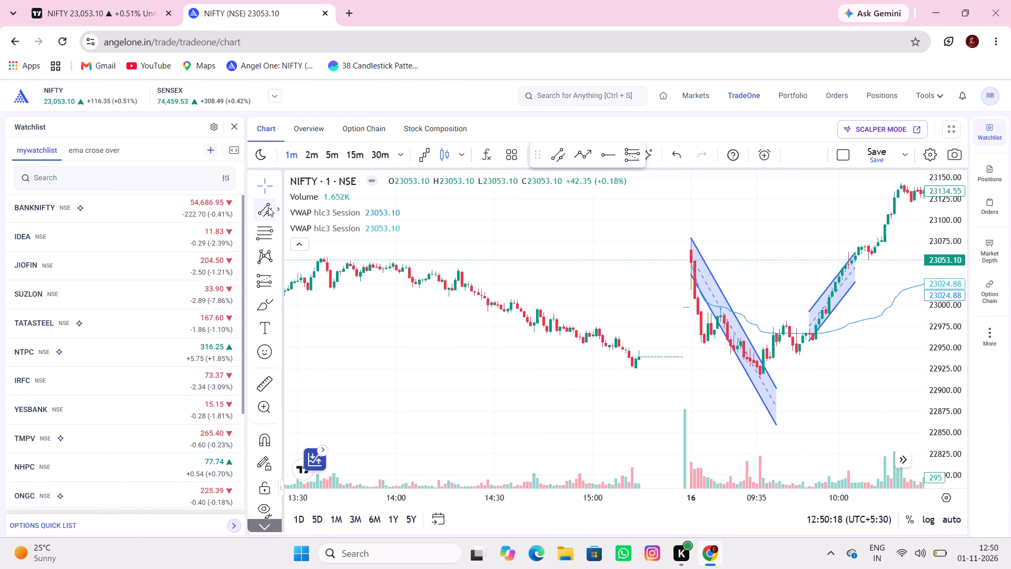
click(267, 208)
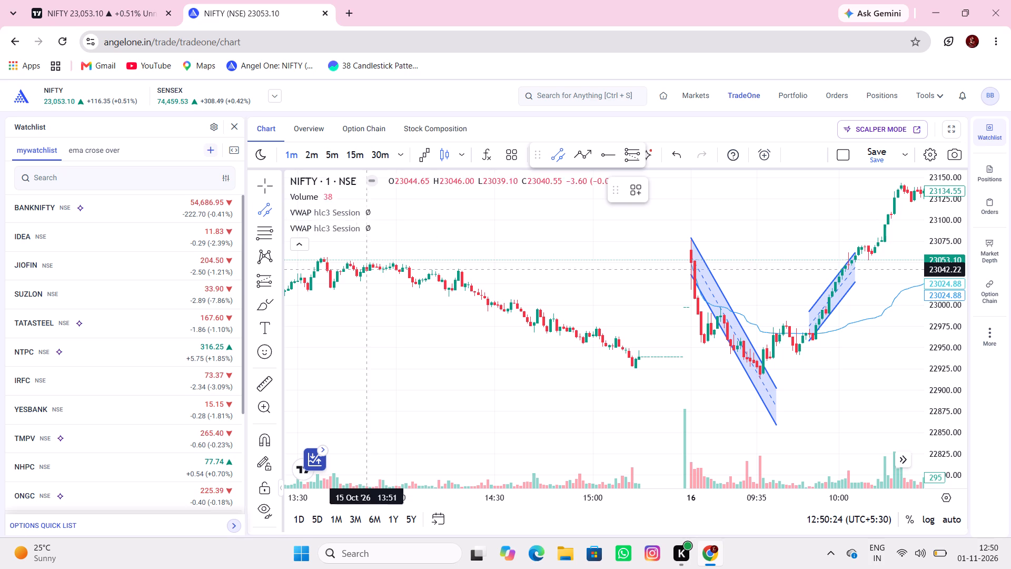
click(459, 273)
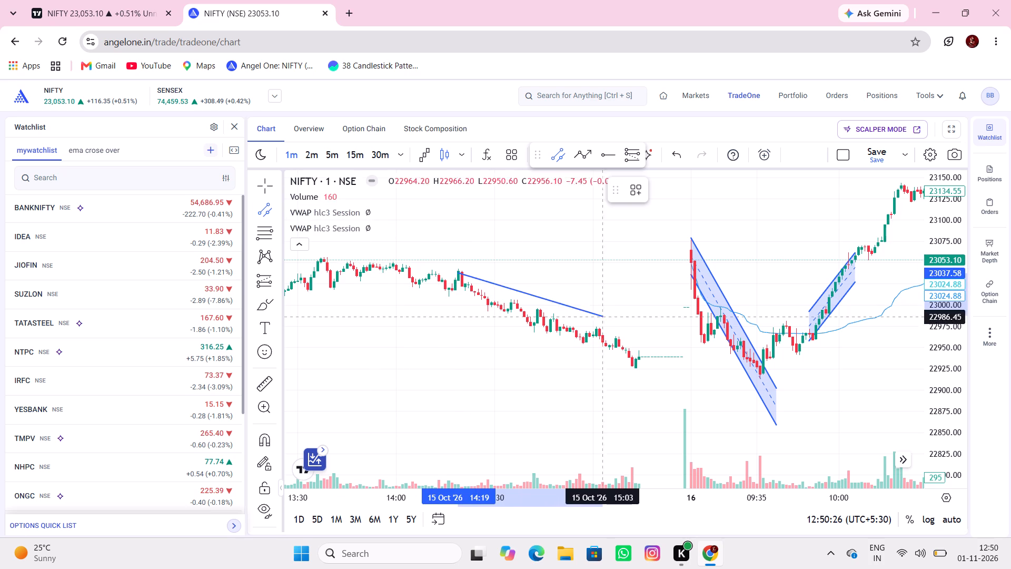
click(663, 358)
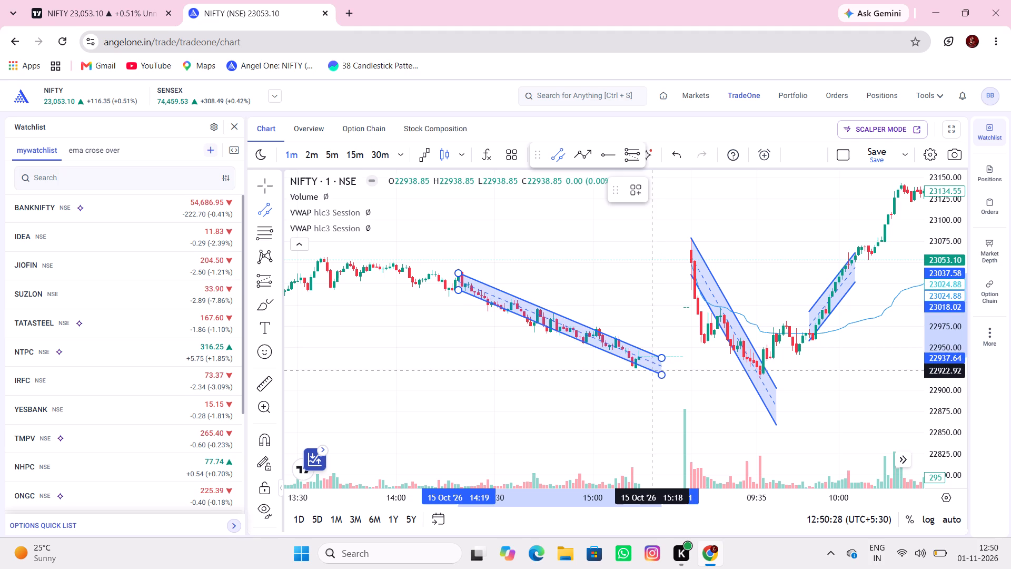
click(653, 370)
click(641, 375)
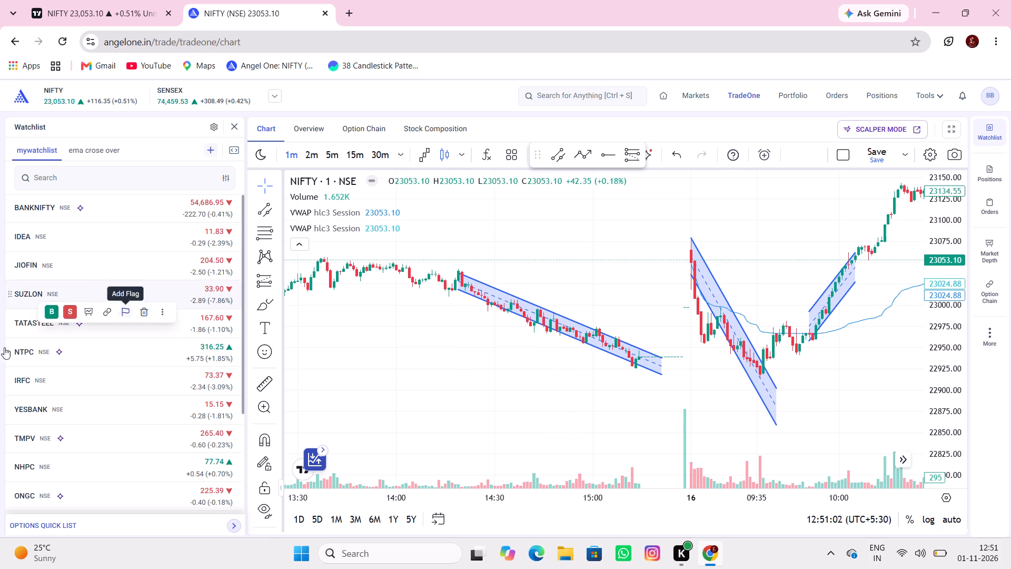
Draw a steep parallel channel over the 15 October drop starting at 13:37, from about 23,058 down to about 23,003.
click(263, 213)
click(321, 255)
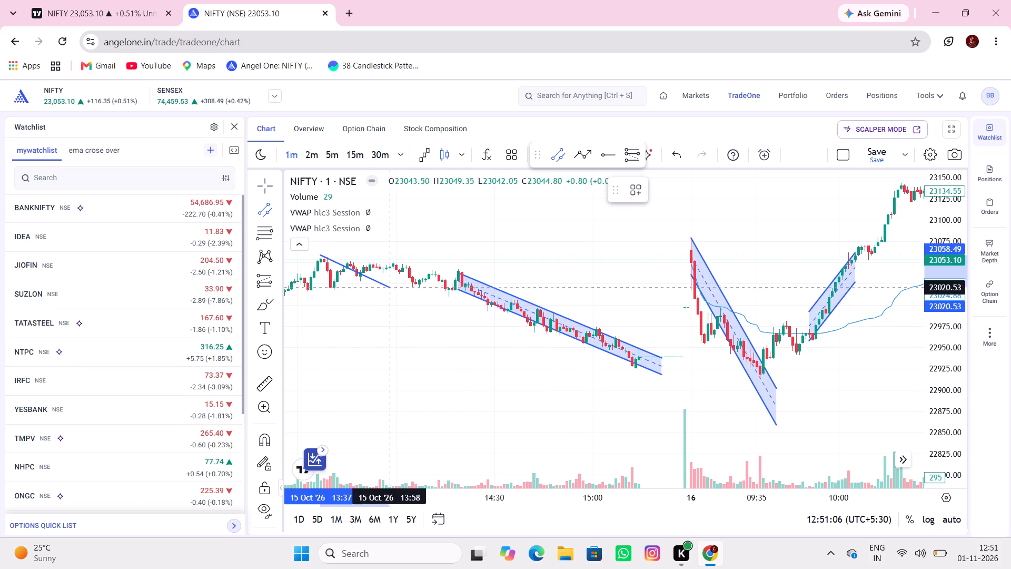
click(377, 303)
click(342, 305)
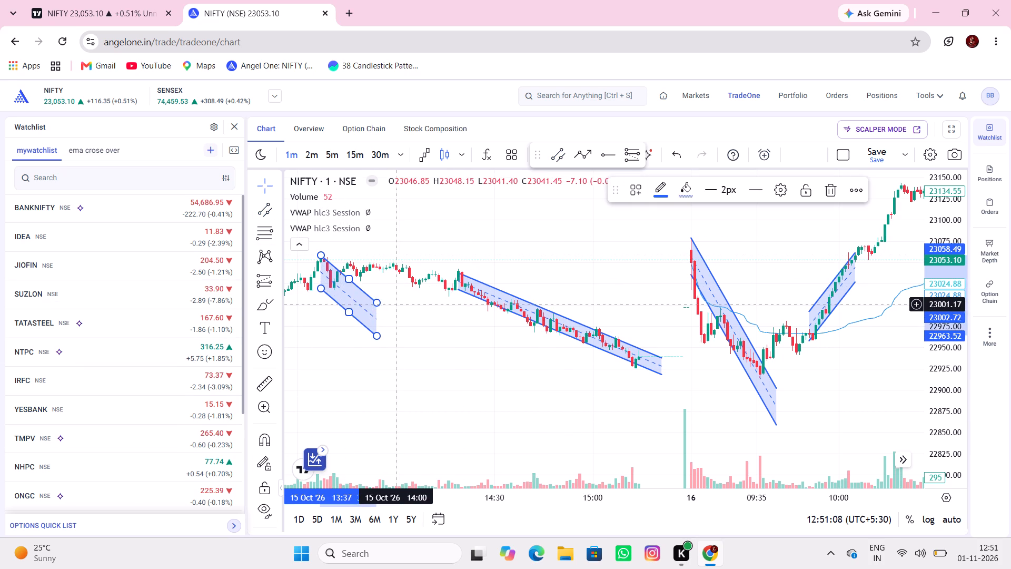
Draw a parallel channel over the 15 October morning pullback, from 10:56 at about 22,955 to 11:42 at about 22,891.
drag(398, 305, 315, 313)
scroll(451, 375, down, 6)
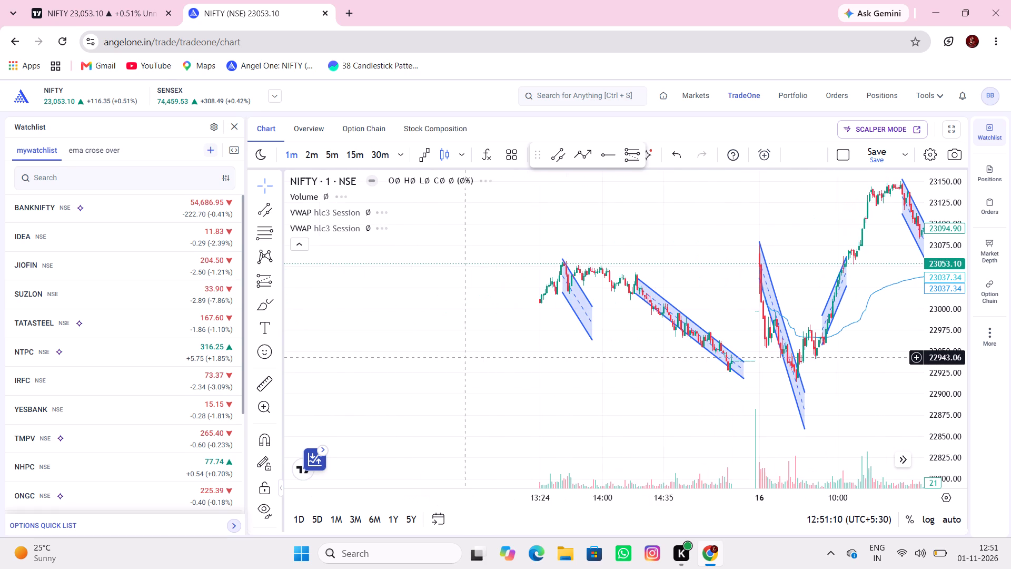
scroll(479, 350, down, 1)
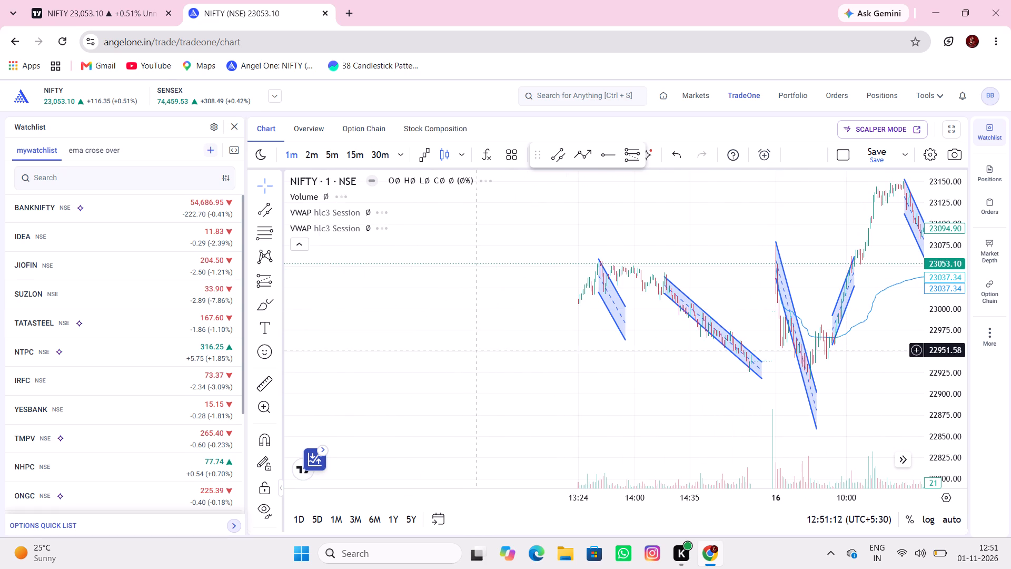
scroll(315, 350, up, 4)
drag(306, 355, 550, 301)
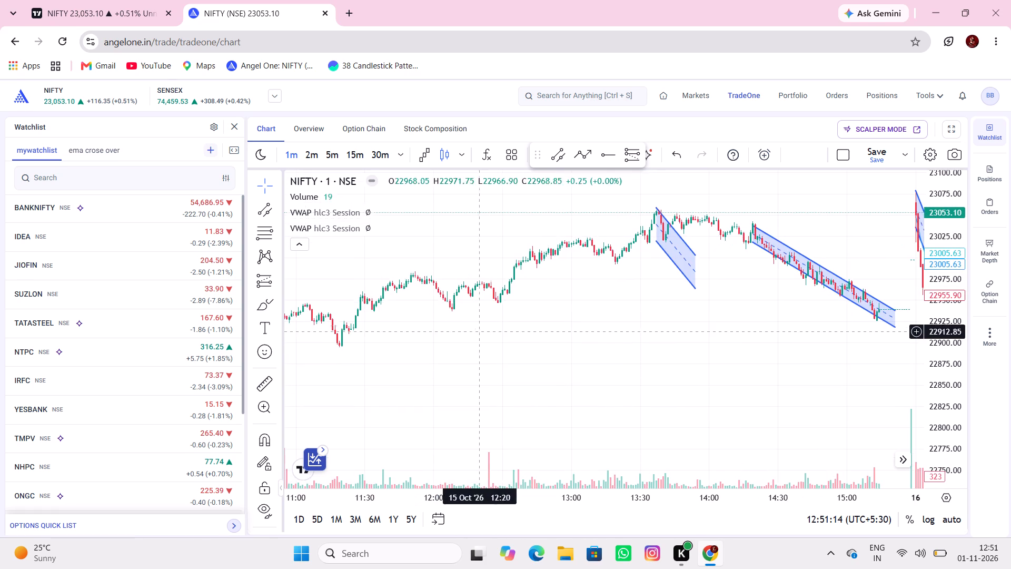
drag(474, 332, 701, 345)
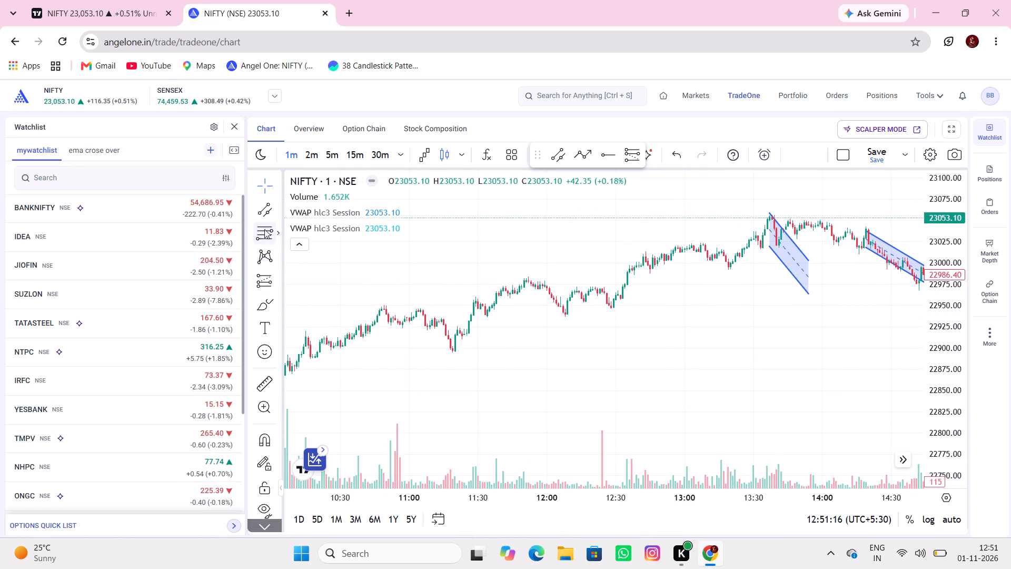
click(266, 209)
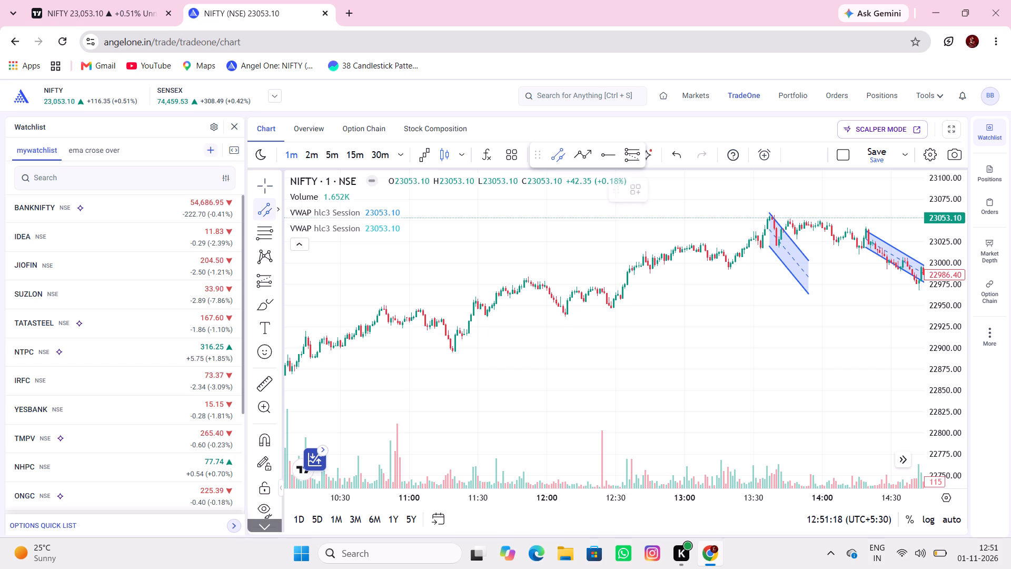
click(401, 301)
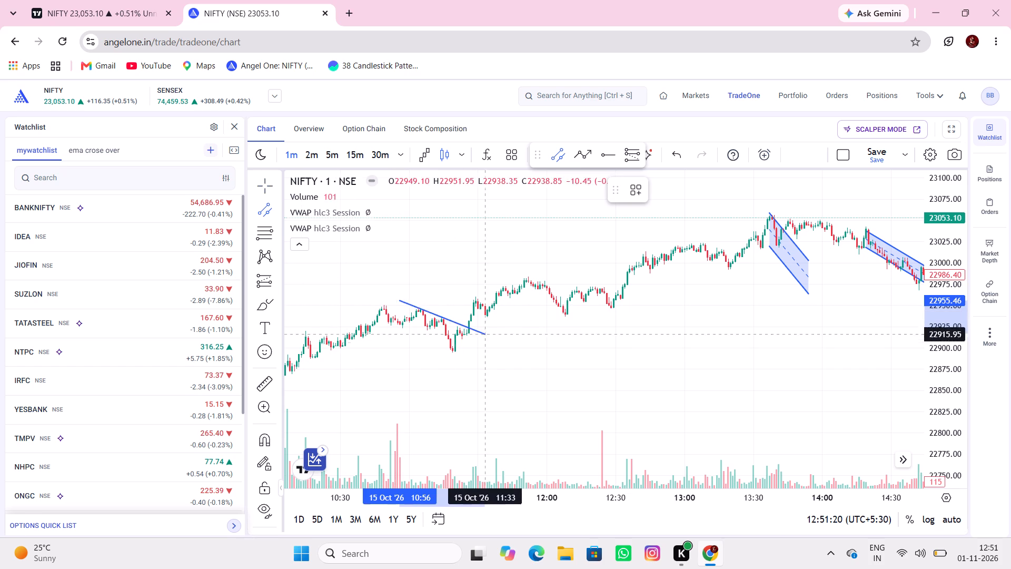
click(506, 356)
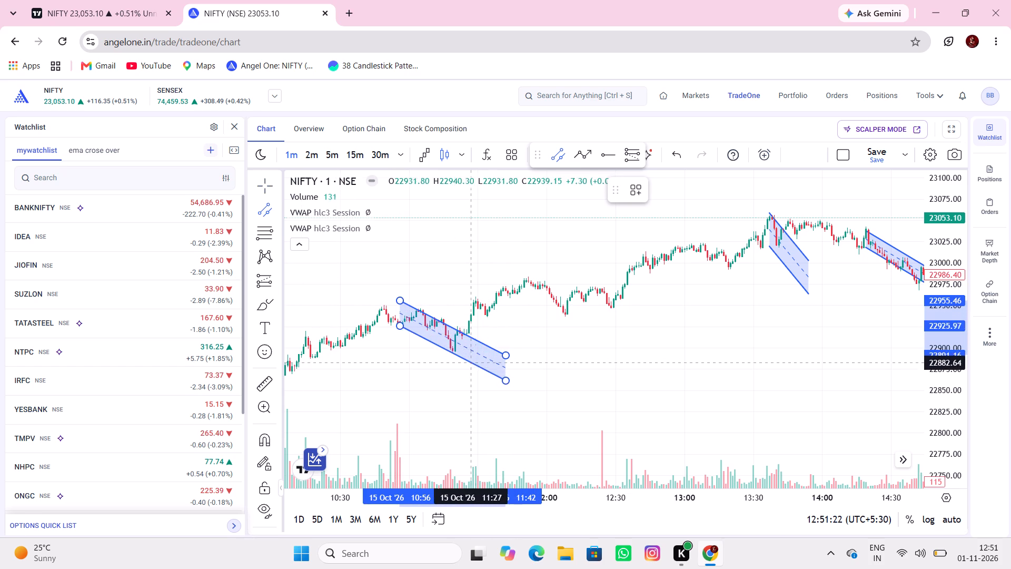
click(469, 364)
Draw a falling parallel channel over the 15 October midday pullback, from 11:51 at about 22,995 to 12:26.
drag(502, 330, 423, 335)
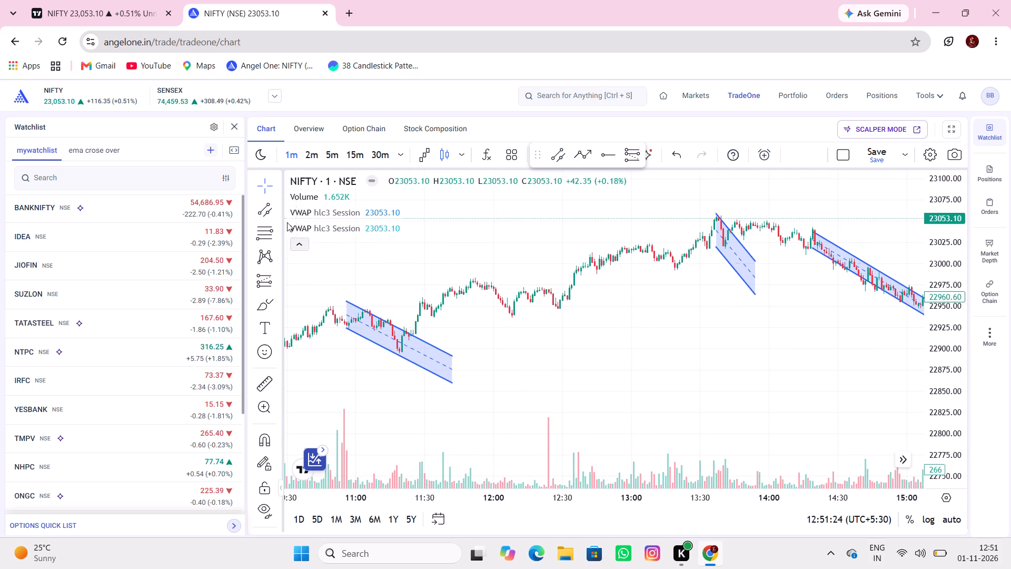
click(269, 210)
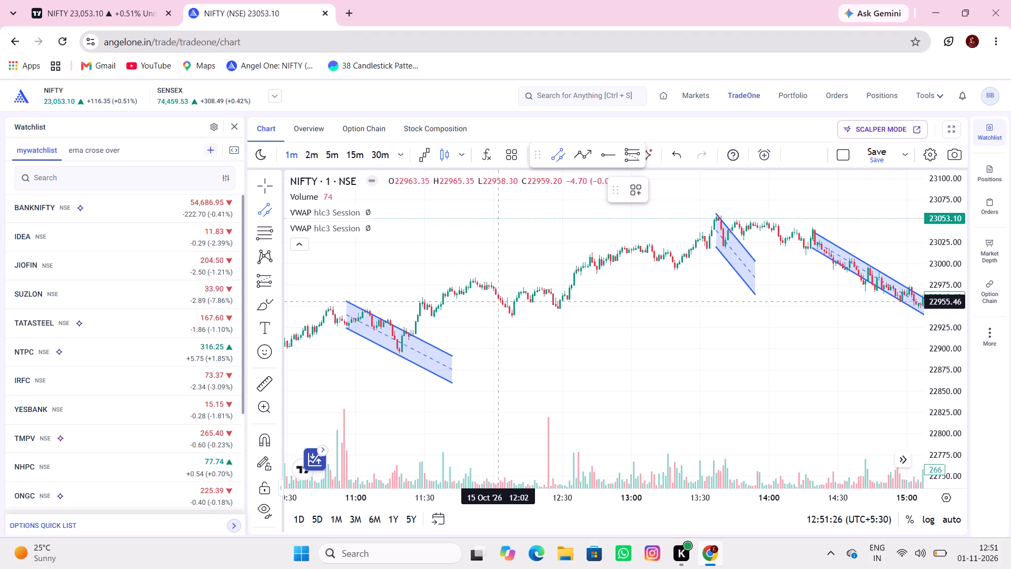
click(474, 268)
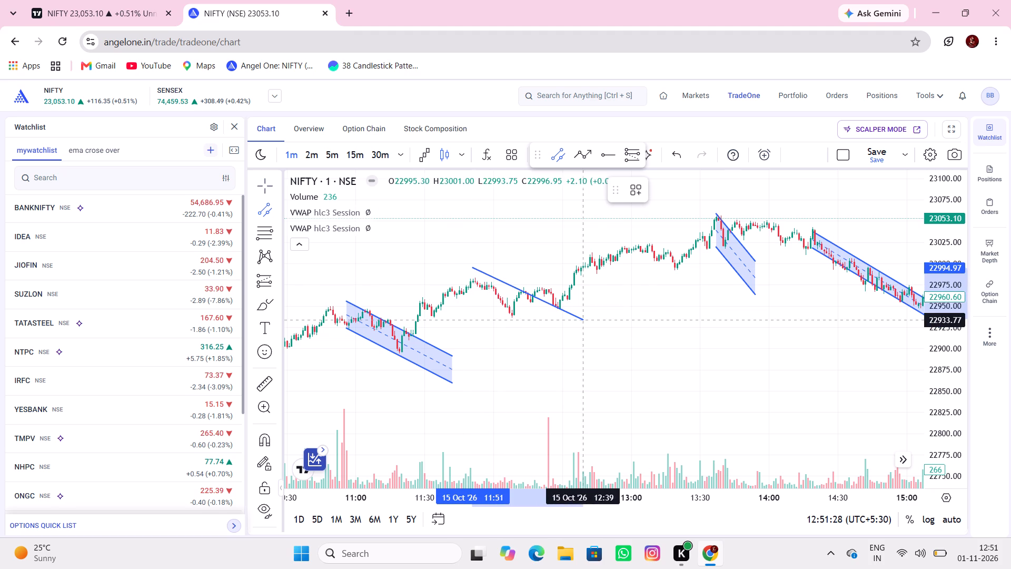
click(554, 329)
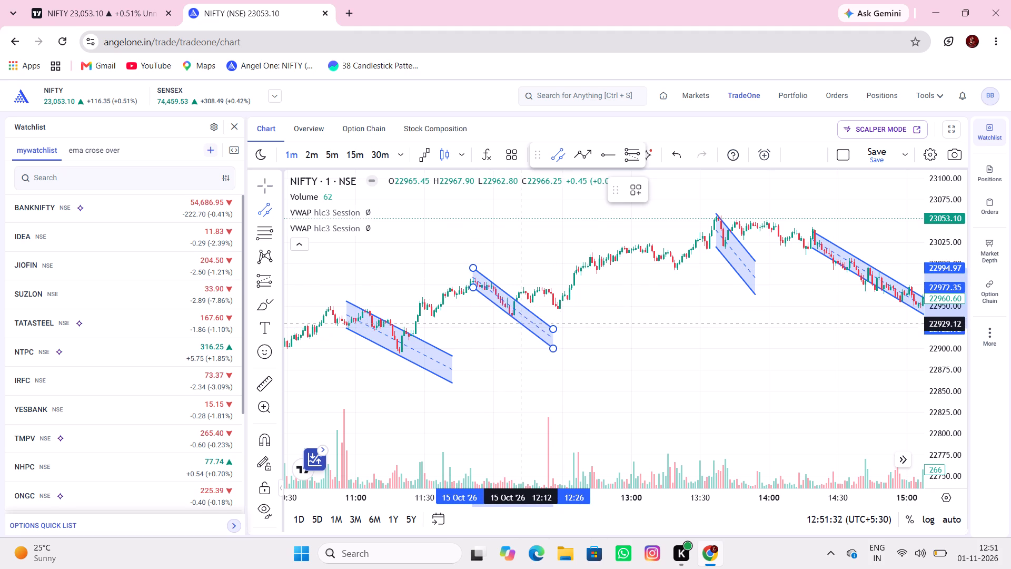
click(523, 322)
Draw a shallow falling parallel channel over the 15 October sideways stretch, from 12:41 at about 23,017 to 13:37 at about 22,998.
drag(620, 307, 557, 326)
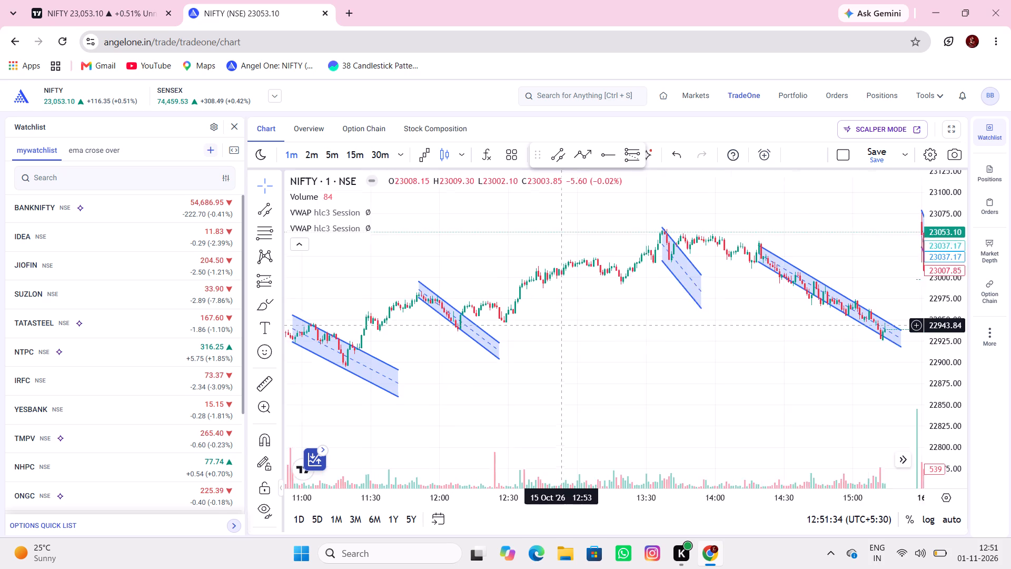
drag(557, 326, 513, 335)
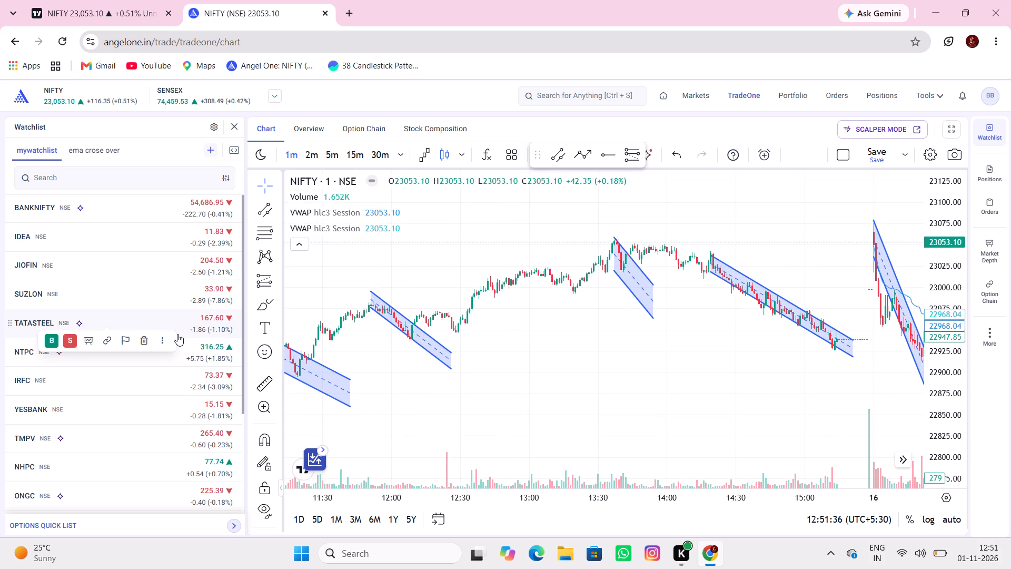
click(273, 215)
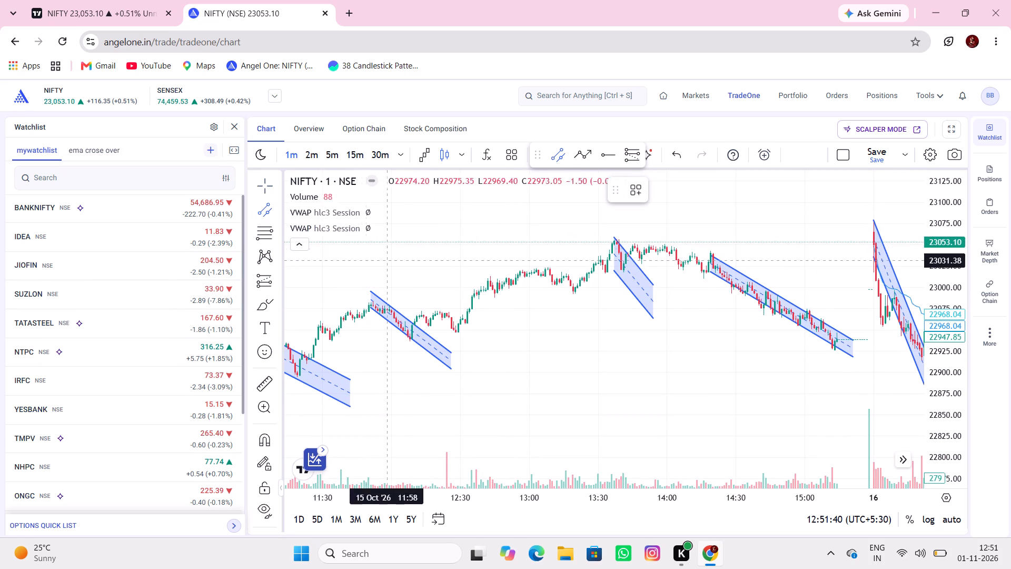
click(487, 273)
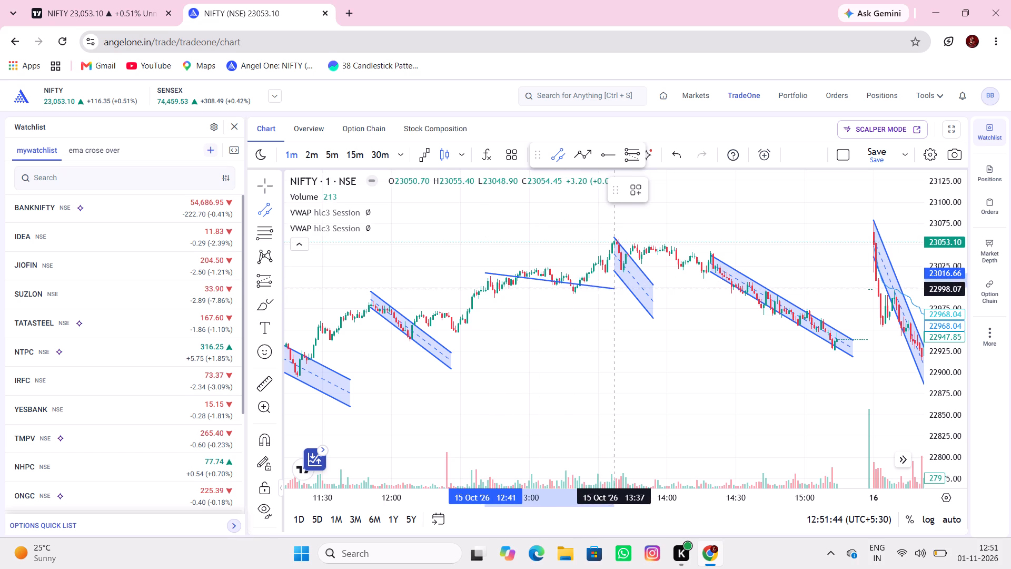
click(616, 289)
click(601, 298)
drag(597, 307, 576, 316)
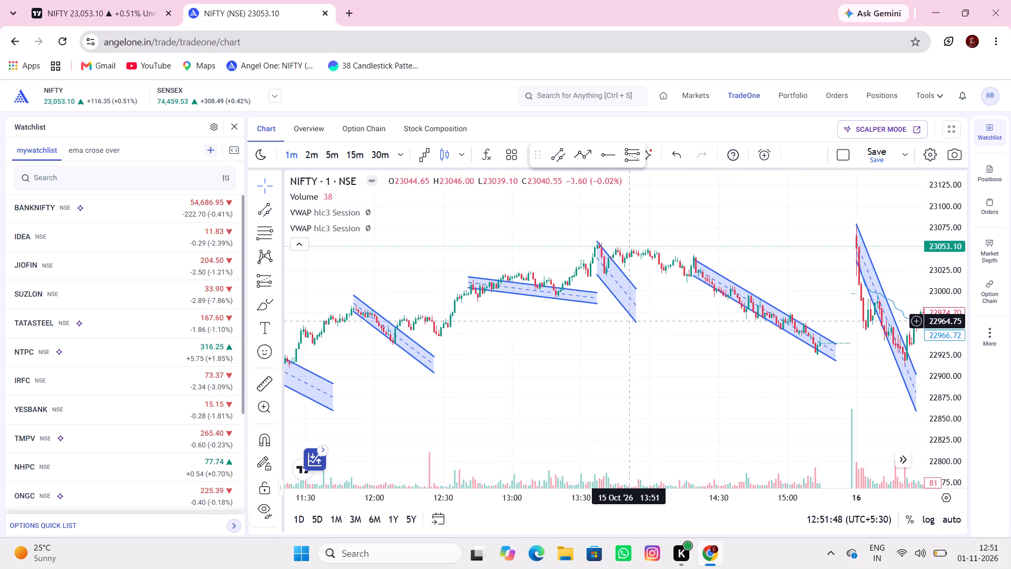